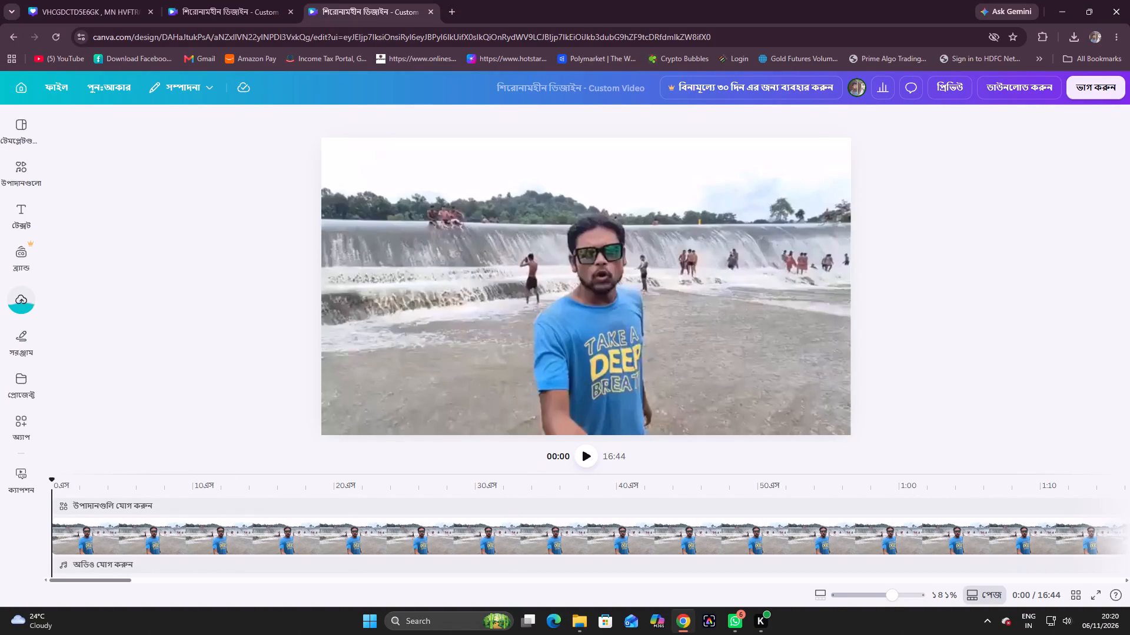
Skim the video along the timeline past the five-minute mark and return to its beginning.
{"action": "left_click_drag", "start_coordinate": [52, 480], "coordinate": [1043, 510]}
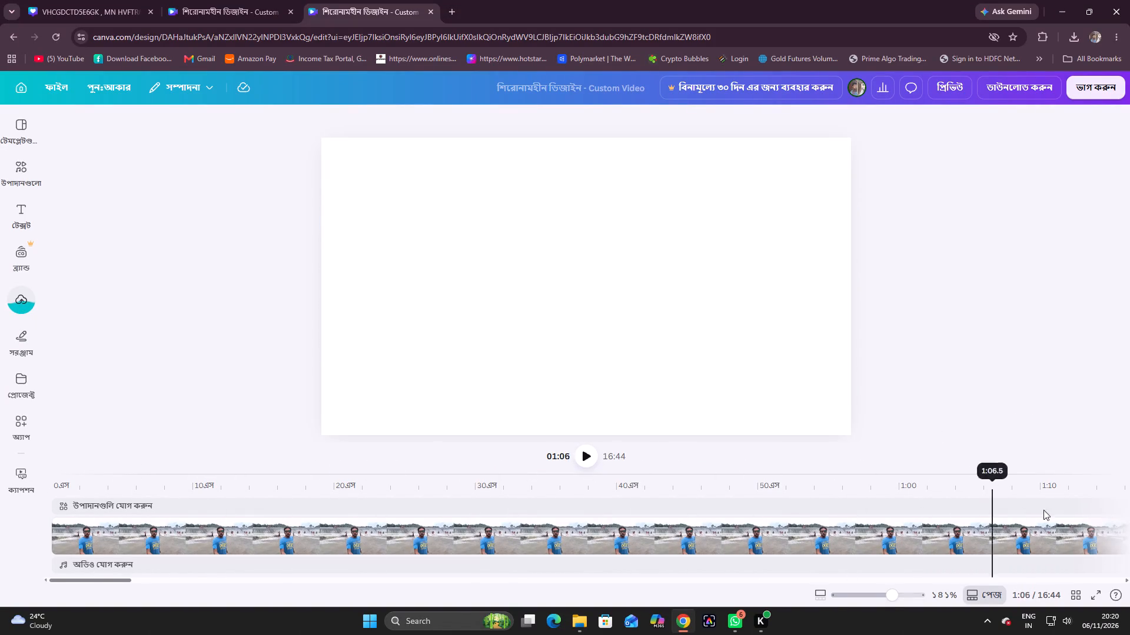
{"action": "left_click_drag", "start_coordinate": [1043, 510], "coordinate": [1065, 511]}
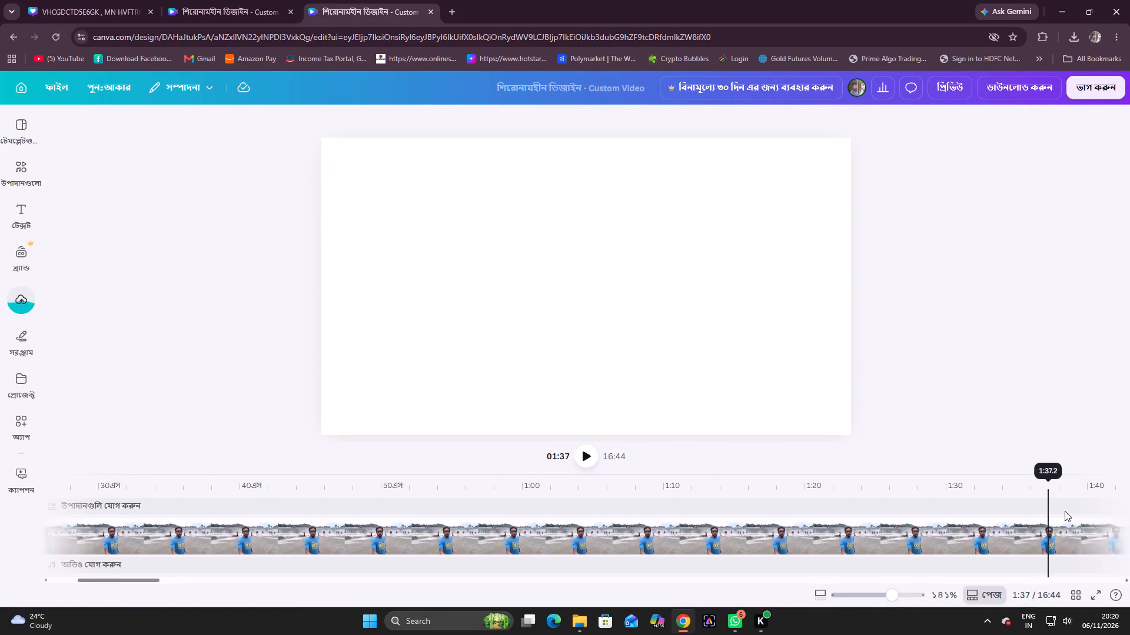
{"action": "left_click_drag", "start_coordinate": [1065, 511], "coordinate": [1025, 521]}
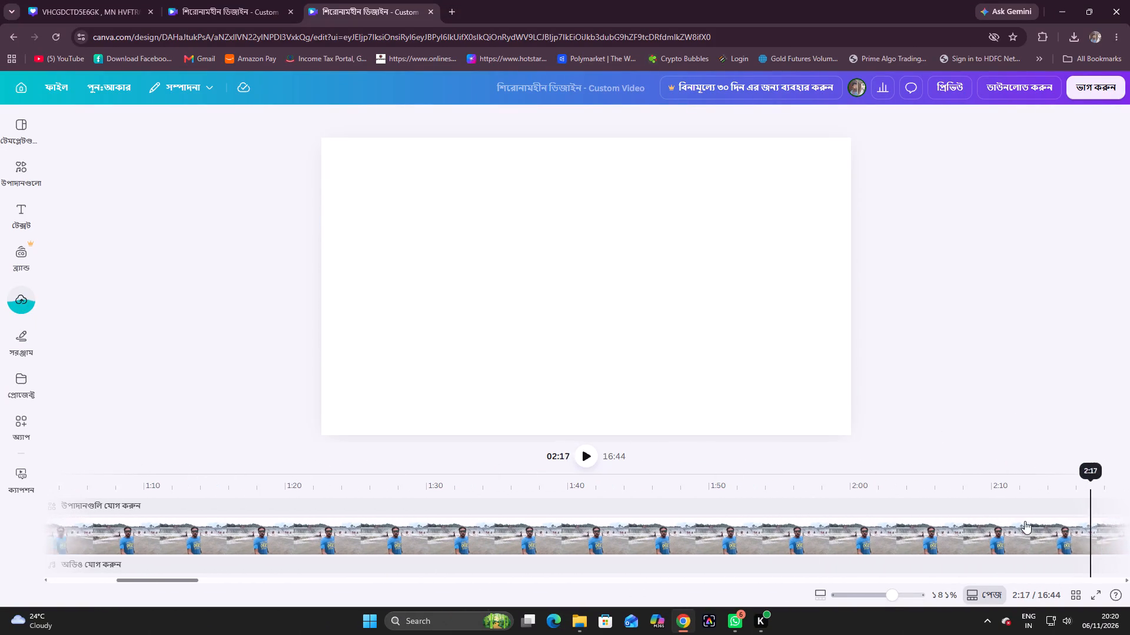
{"action": "left_click_drag", "start_coordinate": [1025, 521], "coordinate": [1049, 517]}
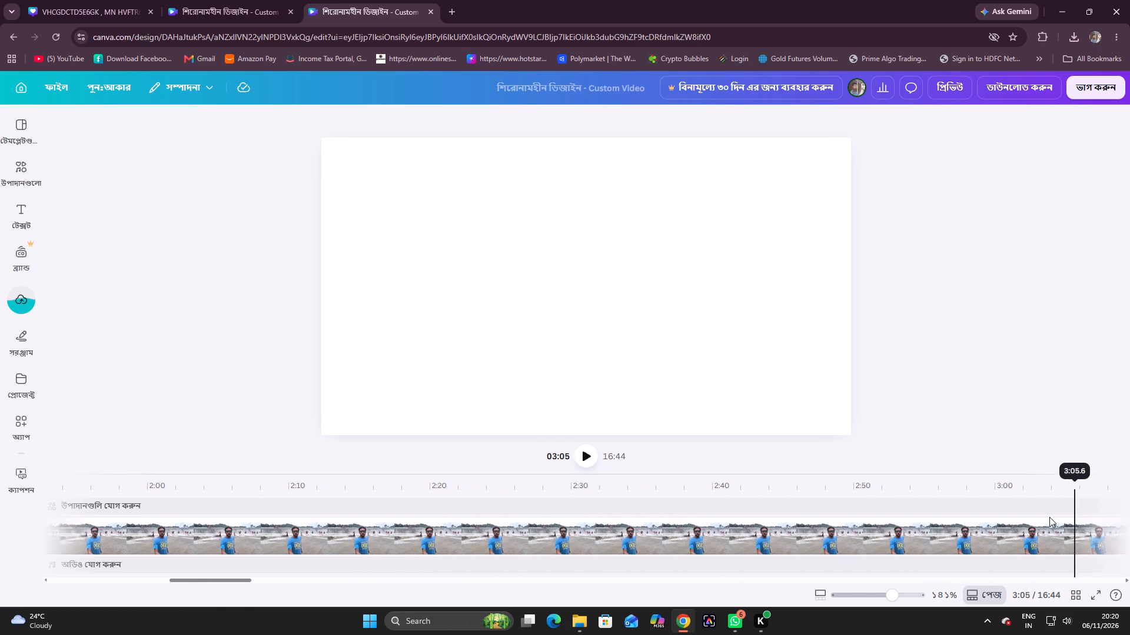
{"action": "left_click_drag", "start_coordinate": [1049, 517], "coordinate": [1106, 510]}
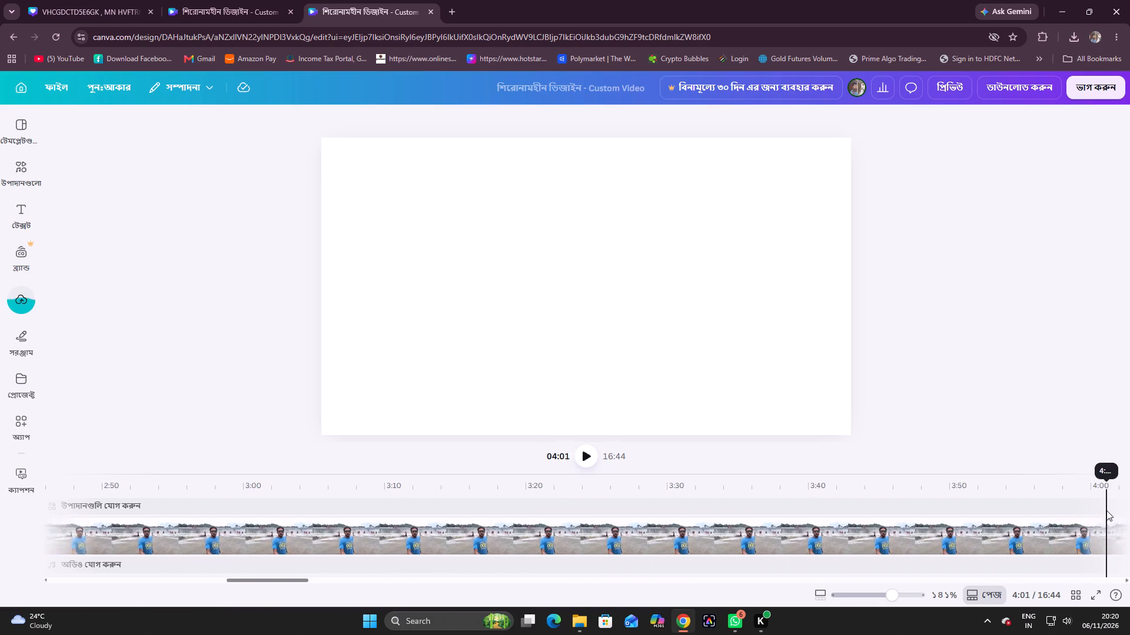
{"action": "left_click_drag", "start_coordinate": [1106, 510], "coordinate": [689, 539]}
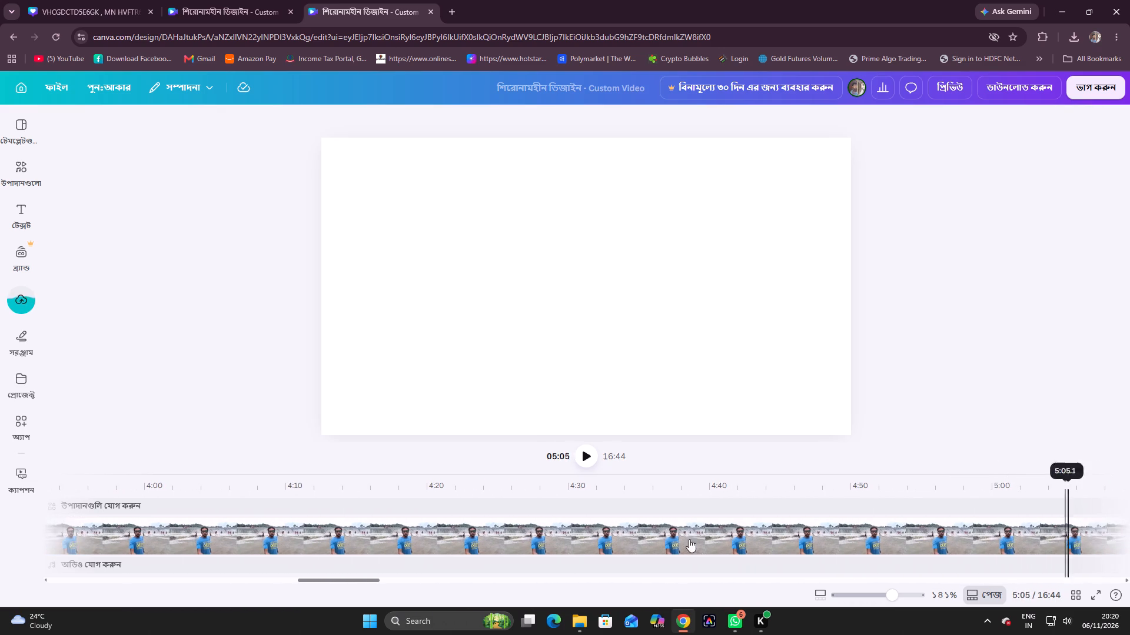
{"action": "left_click_drag", "start_coordinate": [689, 539], "coordinate": [0, 562]}
{"action": "left_click_drag", "start_coordinate": [105, 579], "coordinate": [74, 579]}
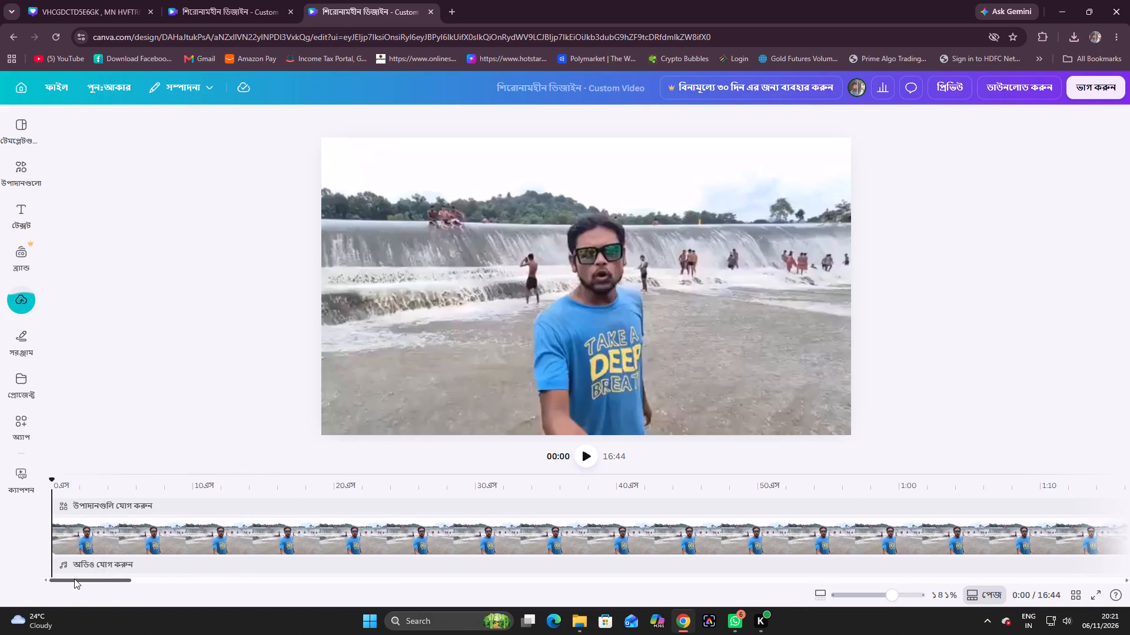
{"action": "left_click_drag", "start_coordinate": [74, 579], "coordinate": [71, 579]}
Play the video from the start to review its opening scenes.
{"action": "left_click", "coordinate": [584, 451]}
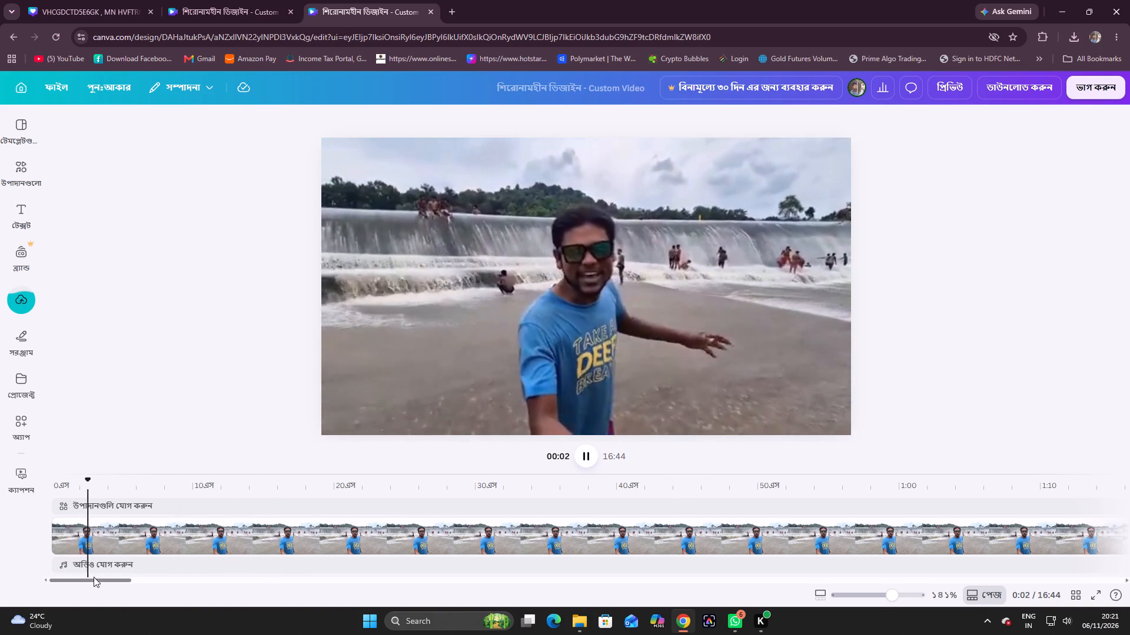
{"action": "left_click_drag", "start_coordinate": [95, 578], "coordinate": [107, 582]}
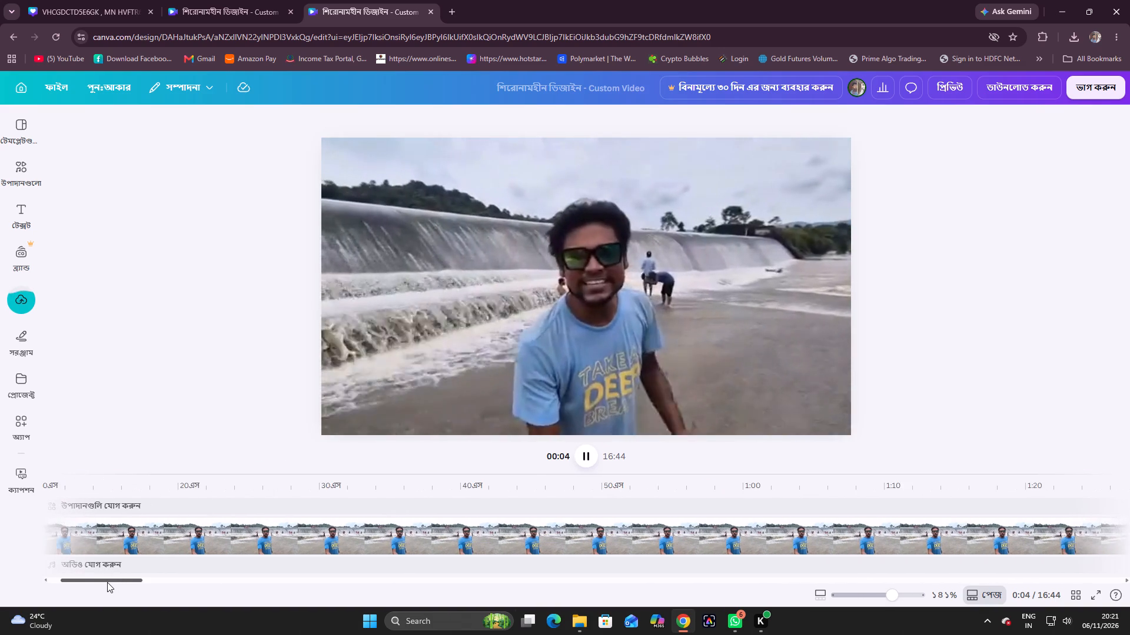
{"action": "left_click_drag", "start_coordinate": [107, 582], "coordinate": [74, 577]}
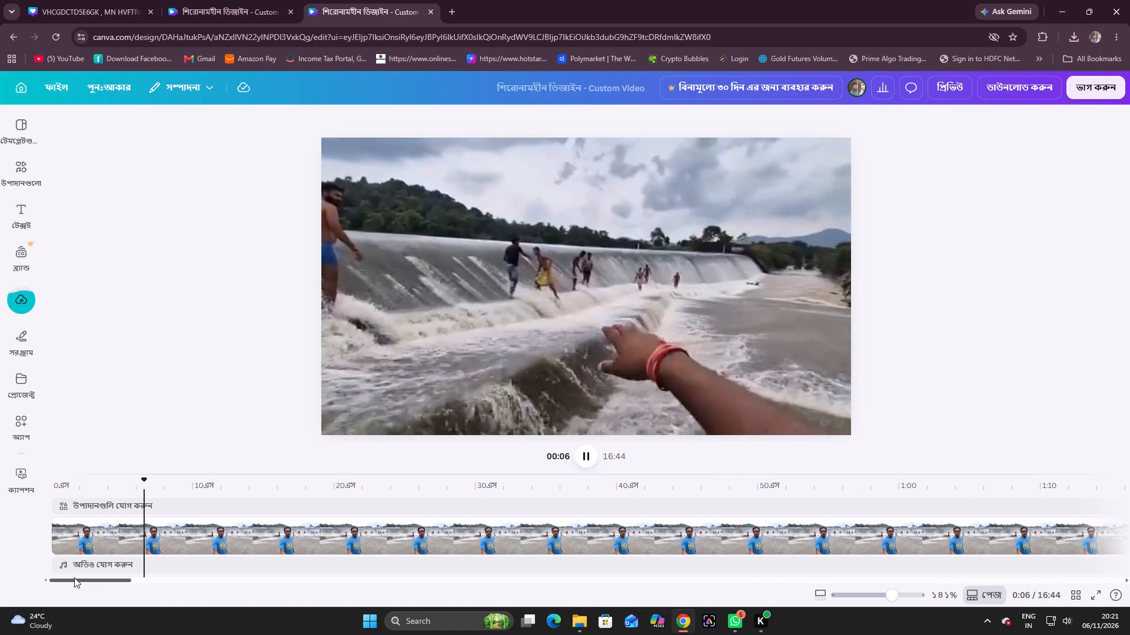
{"action": "left_click_drag", "start_coordinate": [74, 577], "coordinate": [75, 578]}
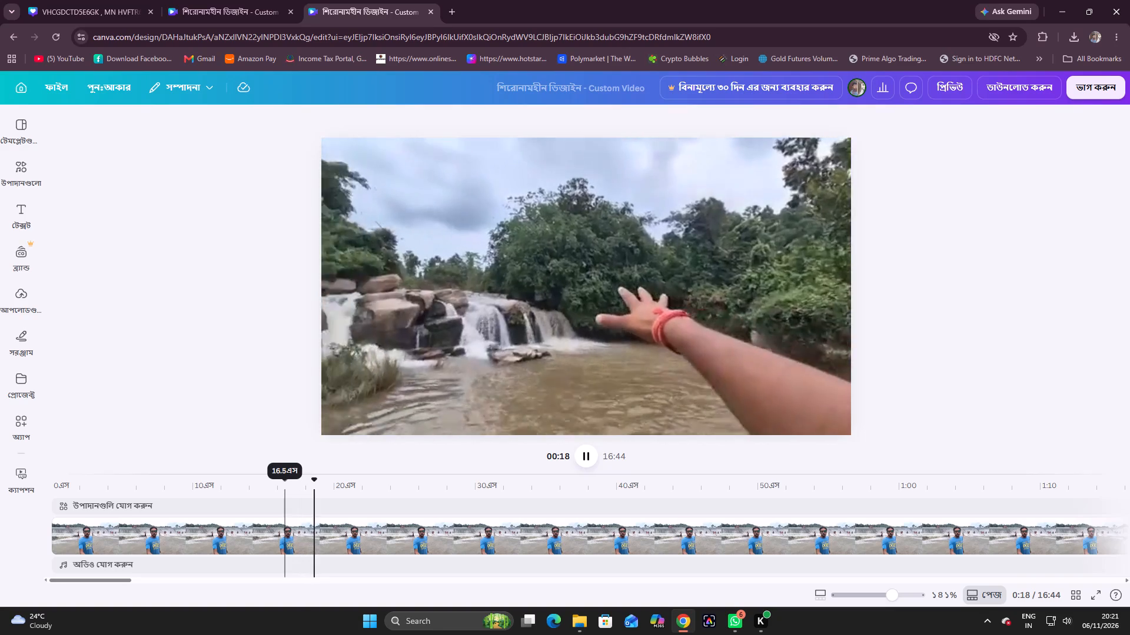
Locate the exact moment in the opening seconds where the man's selfie shot cuts to the pointing hand at the dam.
{"action": "left_click_drag", "start_coordinate": [340, 479], "coordinate": [214, 499]}
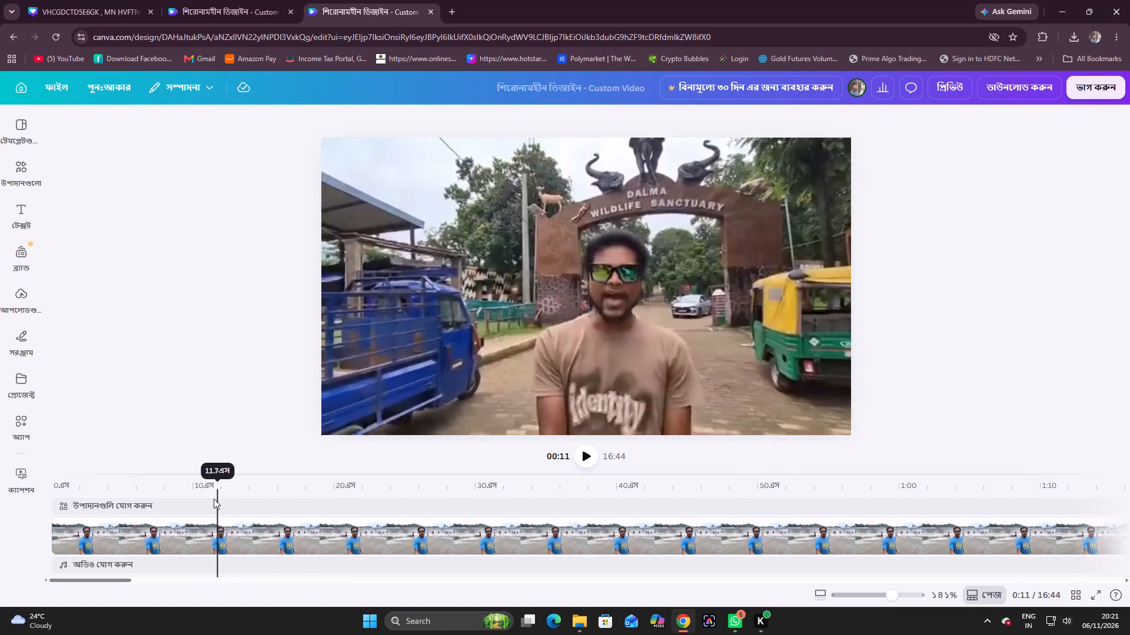
{"action": "left_click_drag", "start_coordinate": [214, 499], "coordinate": [125, 520]}
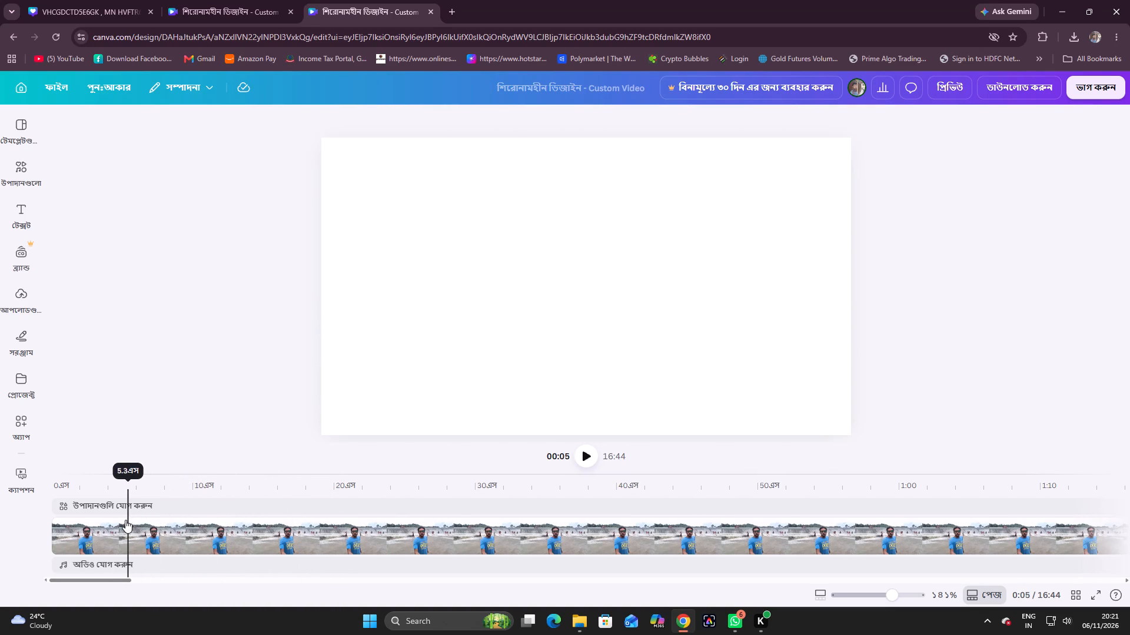
{"action": "left_click_drag", "start_coordinate": [125, 520], "coordinate": [144, 520]}
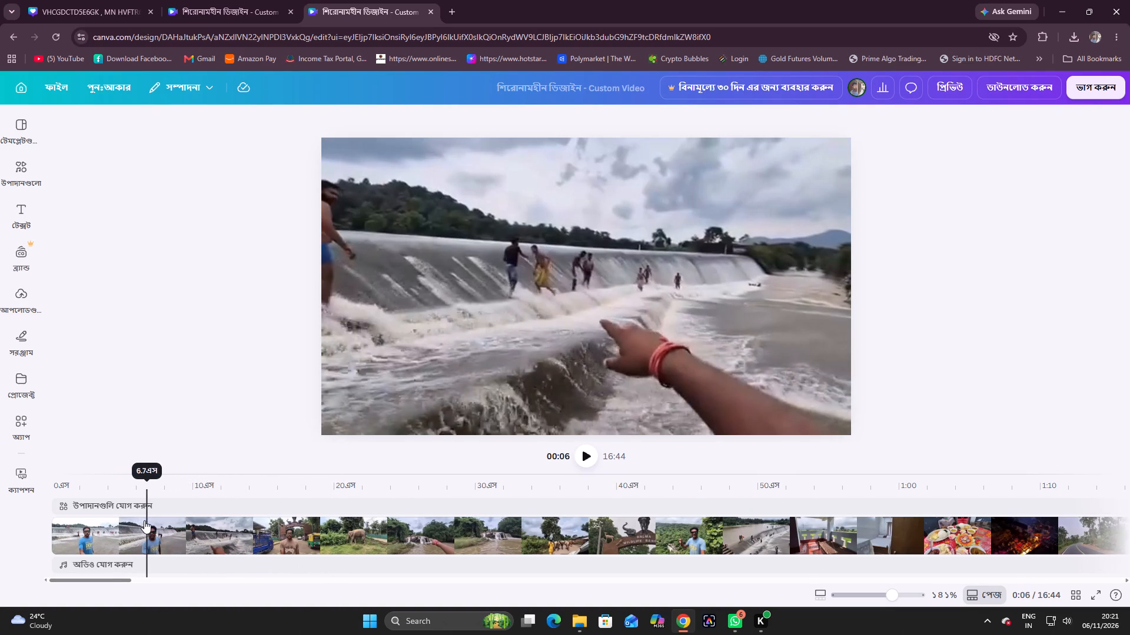
{"action": "left_click_drag", "start_coordinate": [144, 520], "coordinate": [129, 524]}
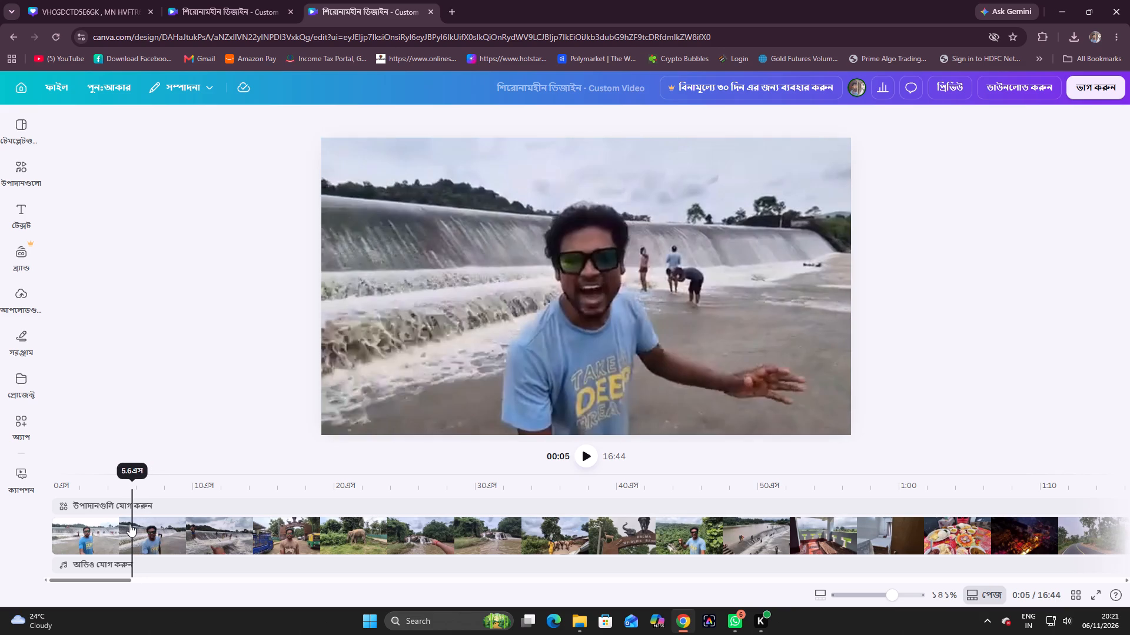
{"action": "left_click_drag", "start_coordinate": [129, 524], "coordinate": [130, 524]}
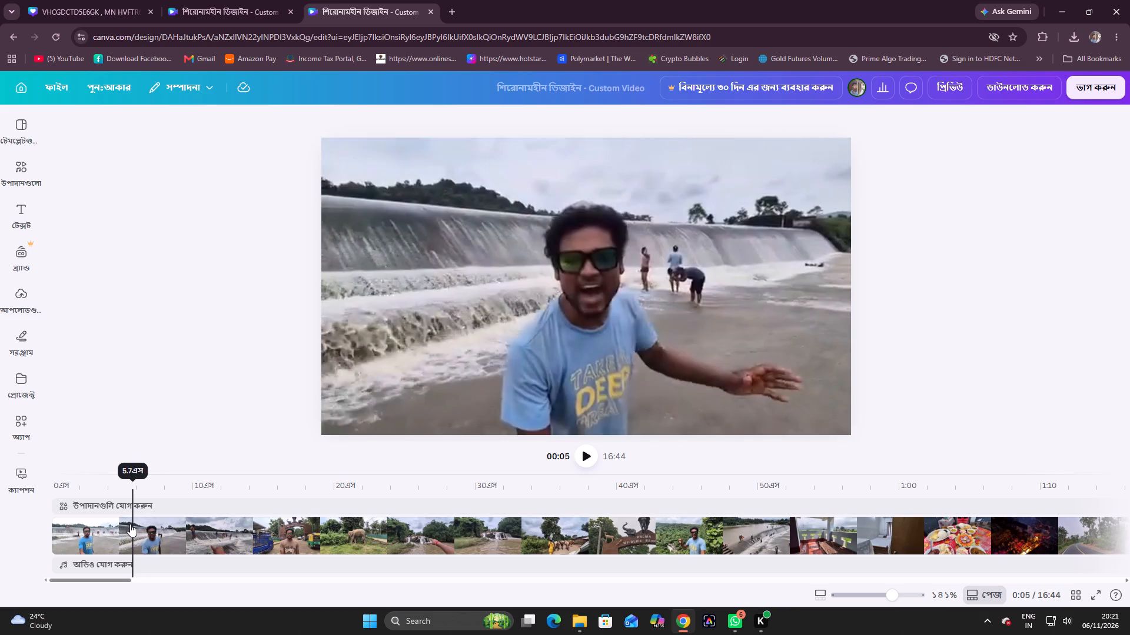
{"action": "left_click_drag", "start_coordinate": [130, 524], "coordinate": [132, 524]}
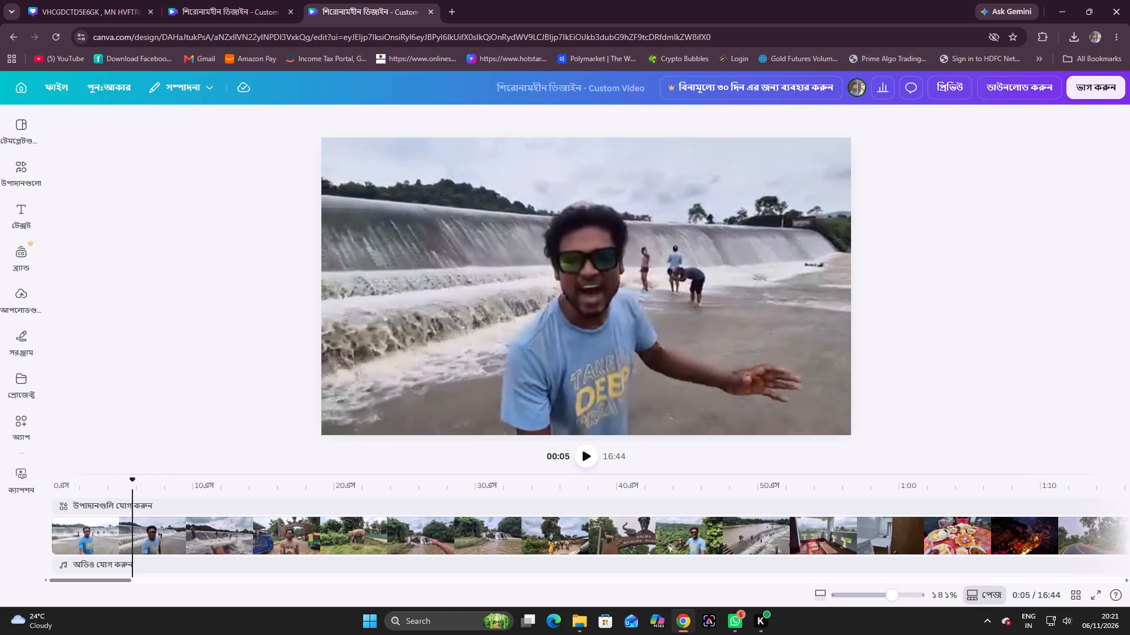
{"action": "left_click", "coordinate": [581, 455]}
{"action": "left_click", "coordinate": [581, 455]}
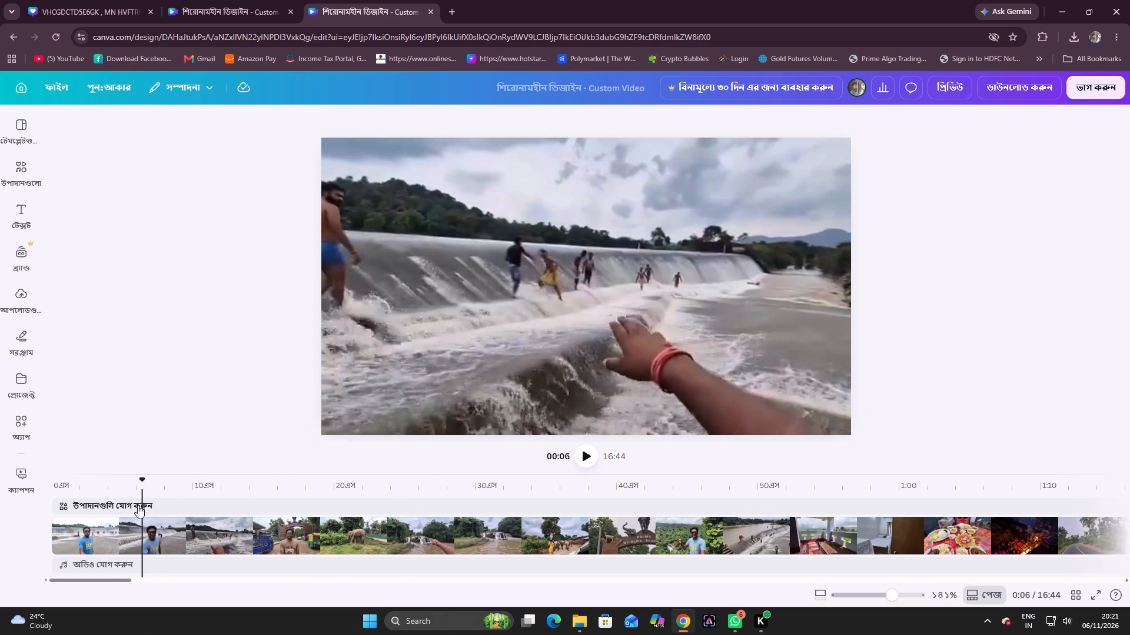
{"action": "left_click_drag", "start_coordinate": [144, 480], "coordinate": [139, 482]}
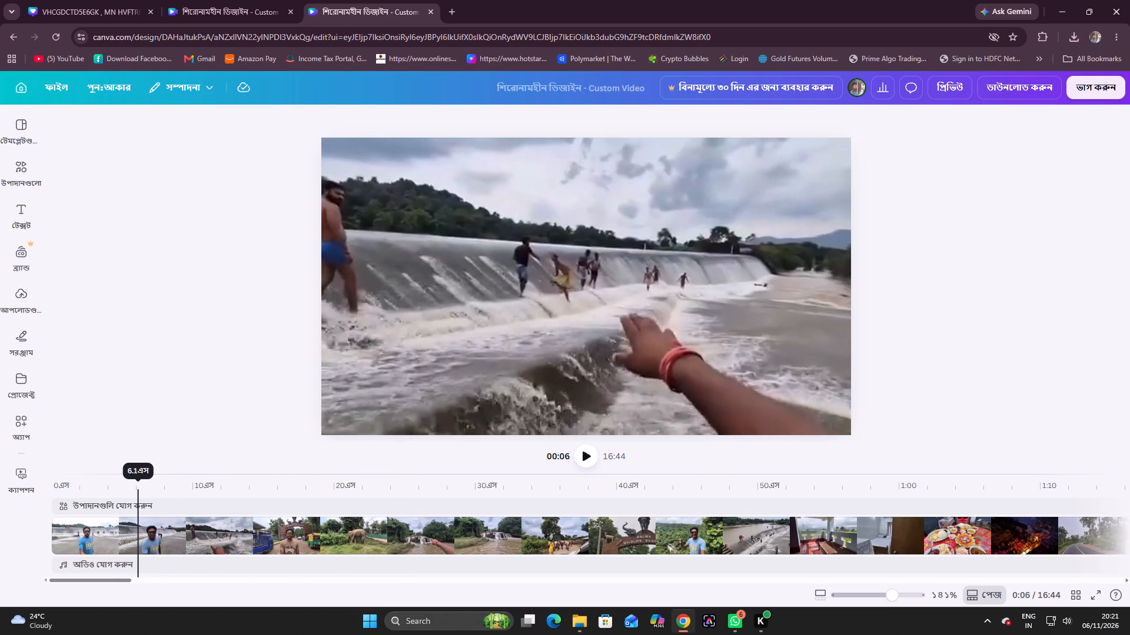
{"action": "left_click_drag", "start_coordinate": [139, 482], "coordinate": [137, 489]}
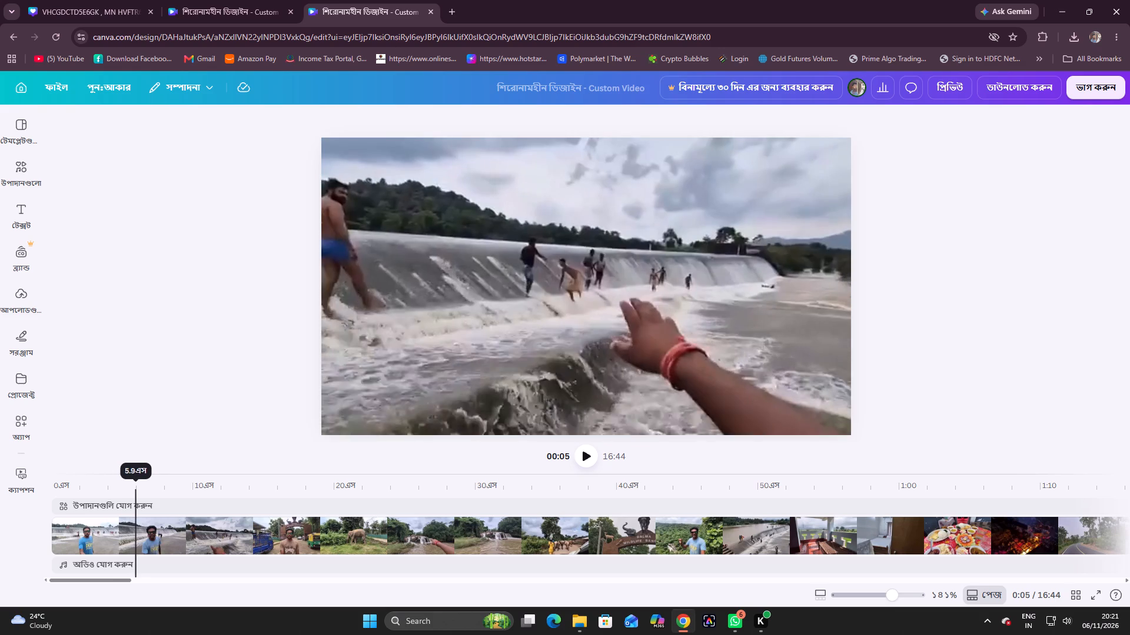
{"action": "left_click_drag", "start_coordinate": [137, 489], "coordinate": [131, 493]}
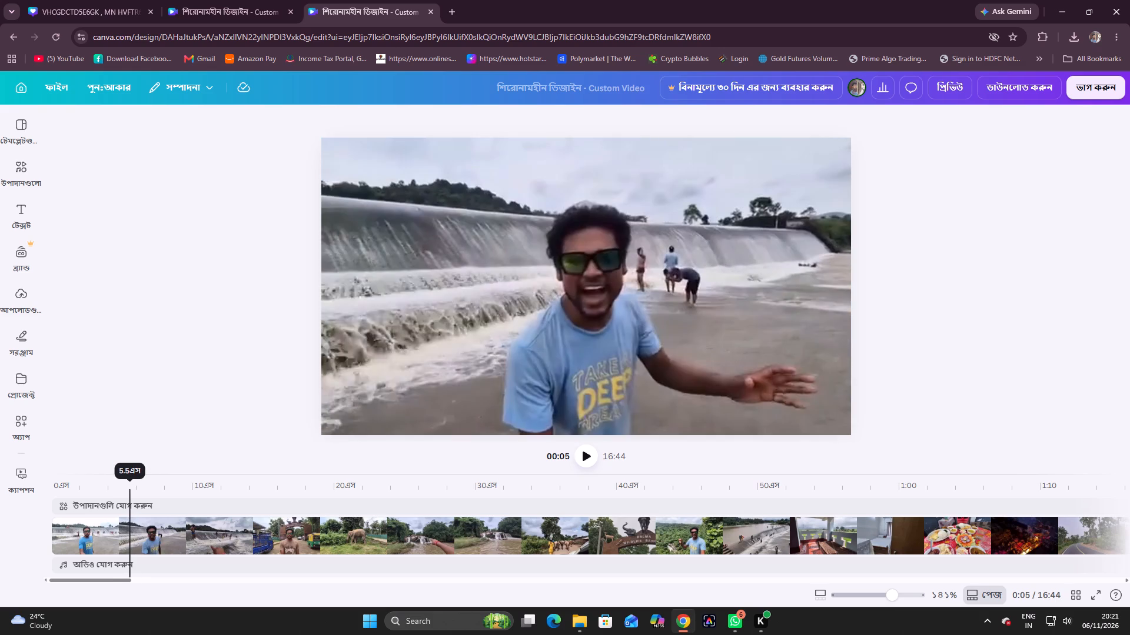
{"action": "left_click_drag", "start_coordinate": [131, 493], "coordinate": [134, 493]}
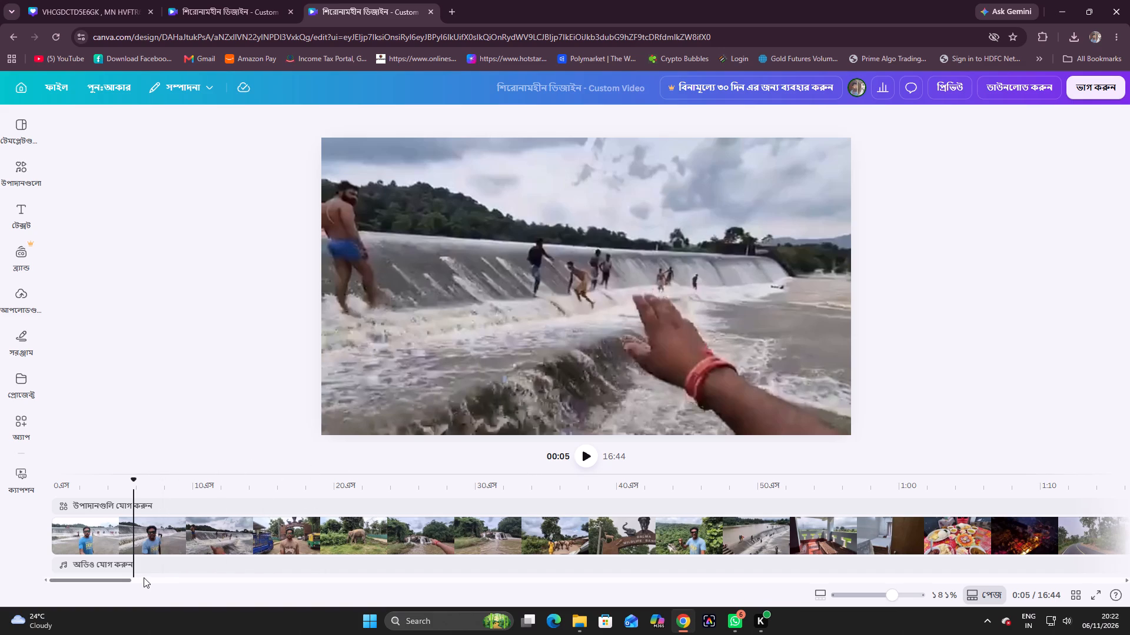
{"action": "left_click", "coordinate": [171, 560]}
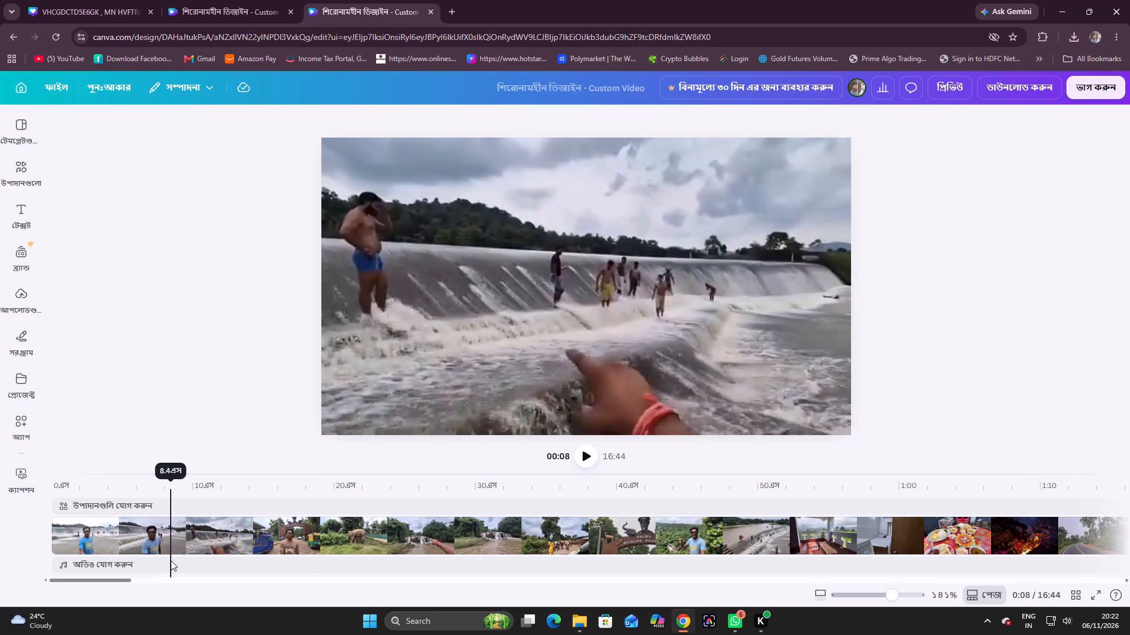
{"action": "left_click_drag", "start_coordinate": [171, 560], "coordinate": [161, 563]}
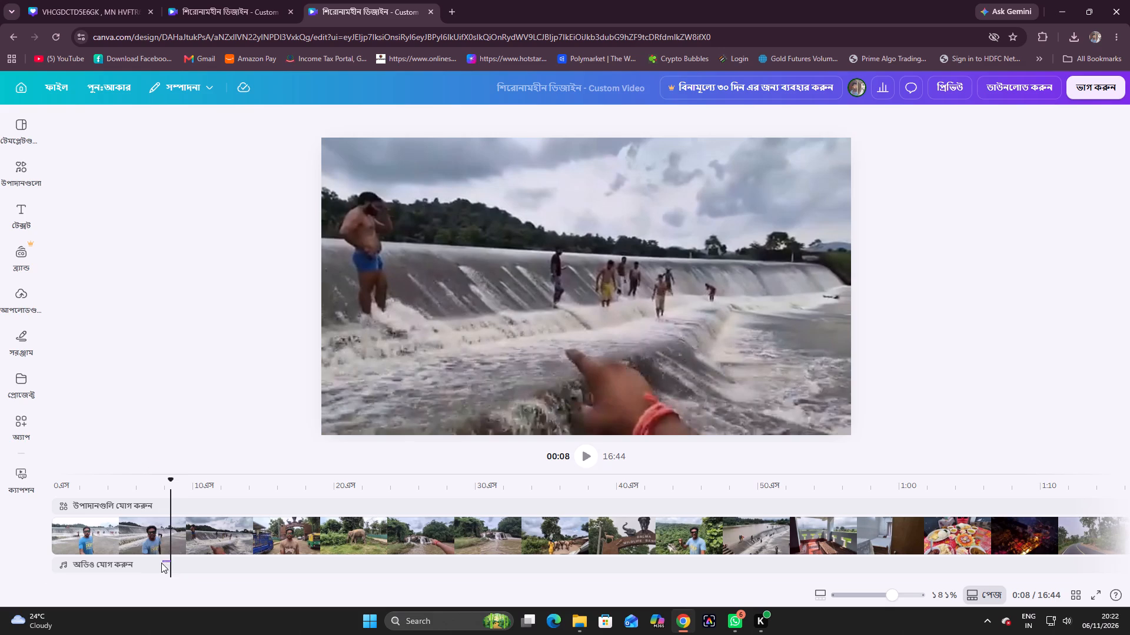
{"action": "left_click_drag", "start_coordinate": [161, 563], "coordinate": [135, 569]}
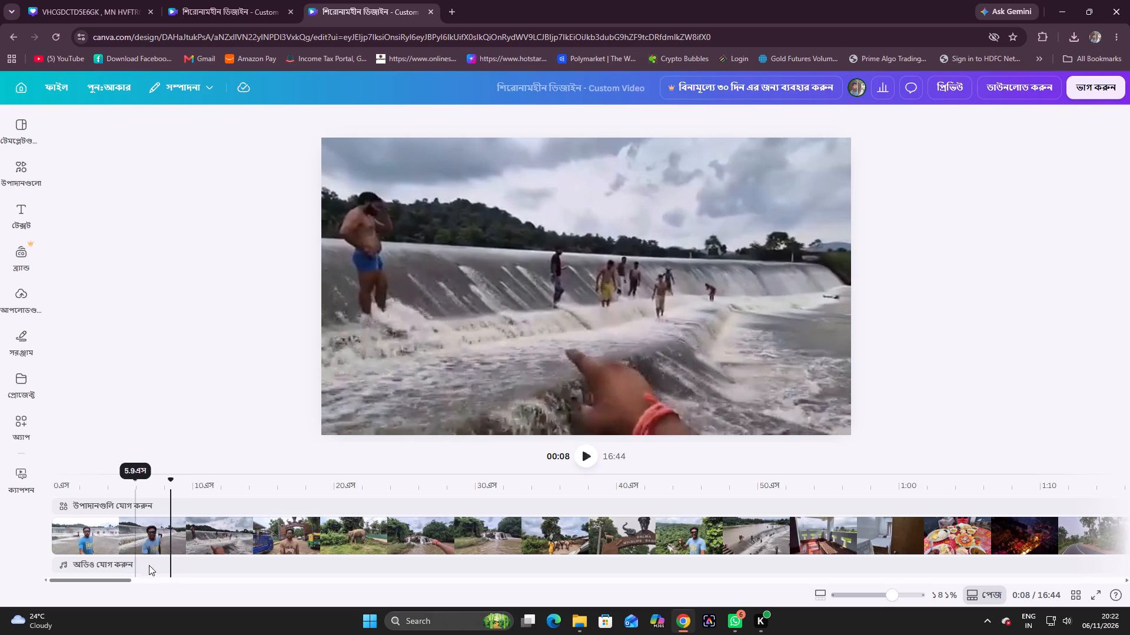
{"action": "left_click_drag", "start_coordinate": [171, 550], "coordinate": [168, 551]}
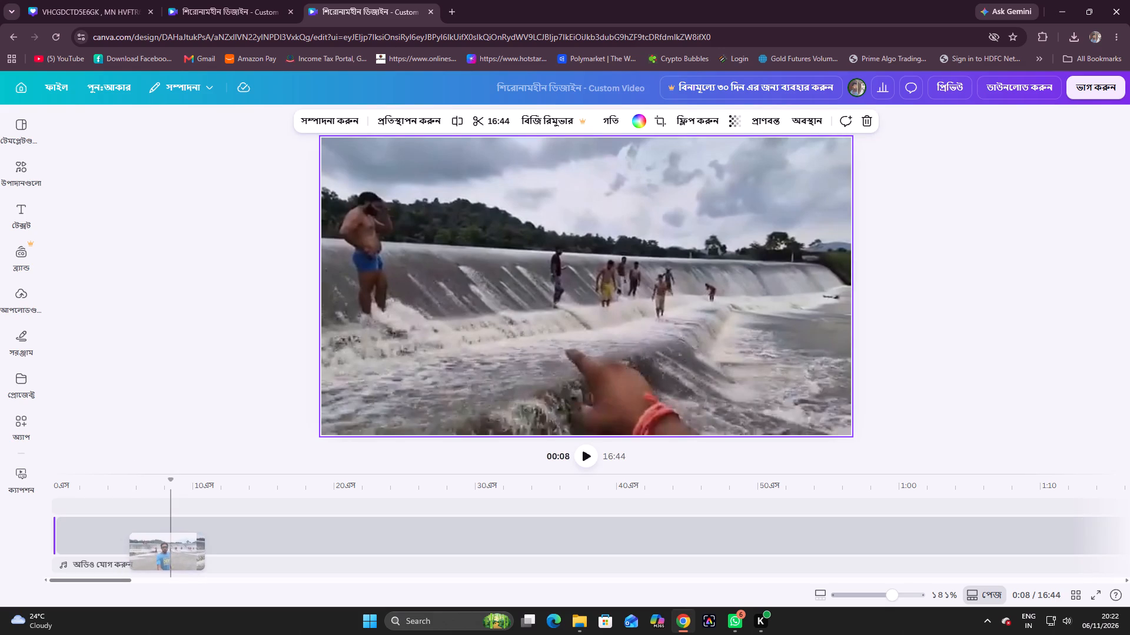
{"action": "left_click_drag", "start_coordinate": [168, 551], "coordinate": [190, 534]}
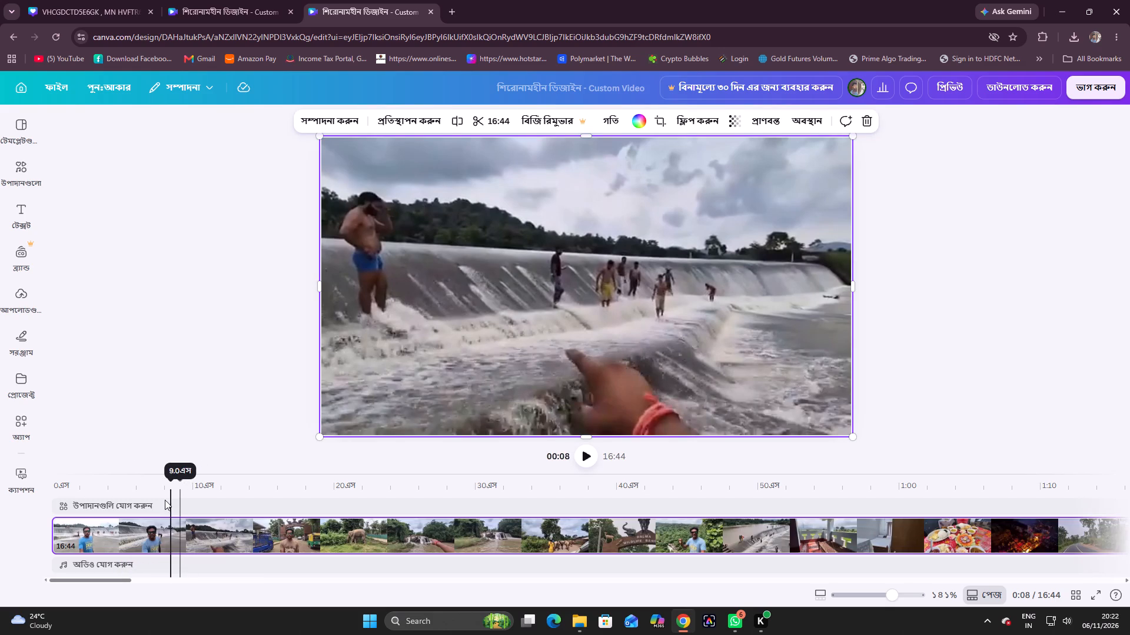
Add the uploaded audio music1.wav to the timeline, starting at the cut to the pointing-hand dam shot, about 5.8 s.
{"action": "left_click_drag", "start_coordinate": [170, 492], "coordinate": [161, 496]}
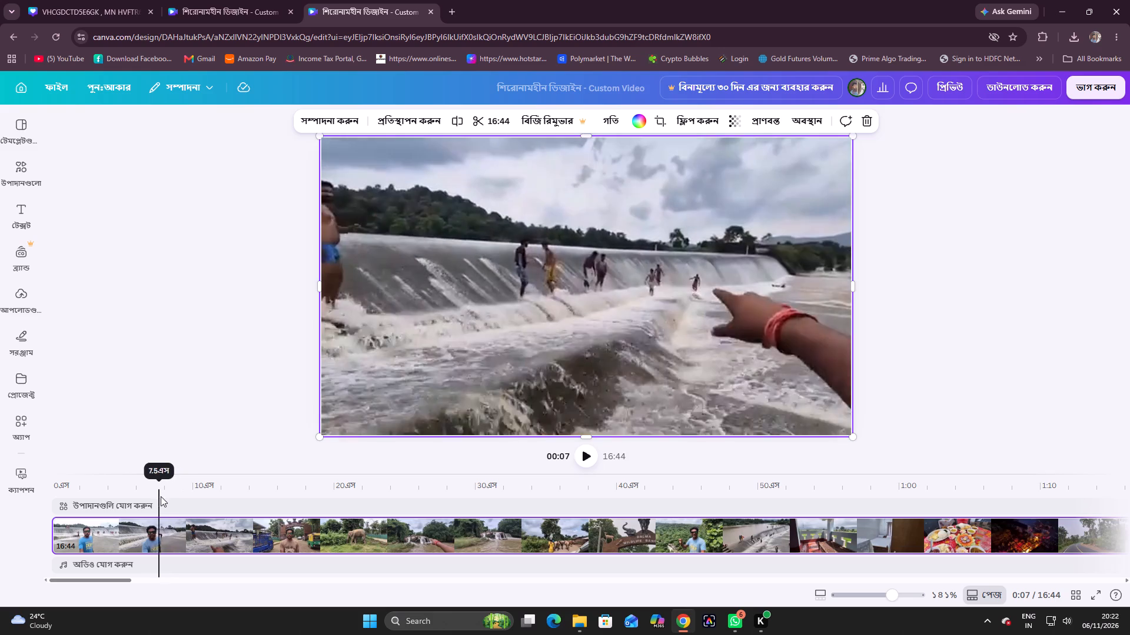
{"action": "left_click_drag", "start_coordinate": [161, 496], "coordinate": [140, 506]}
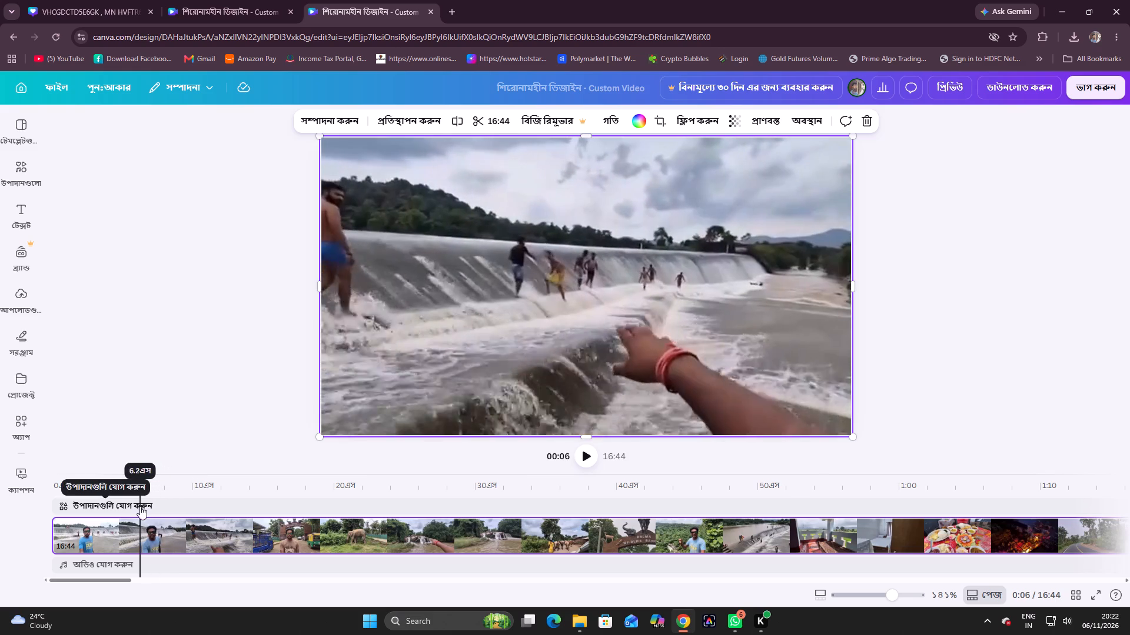
{"action": "left_click_drag", "start_coordinate": [140, 506], "coordinate": [135, 507]}
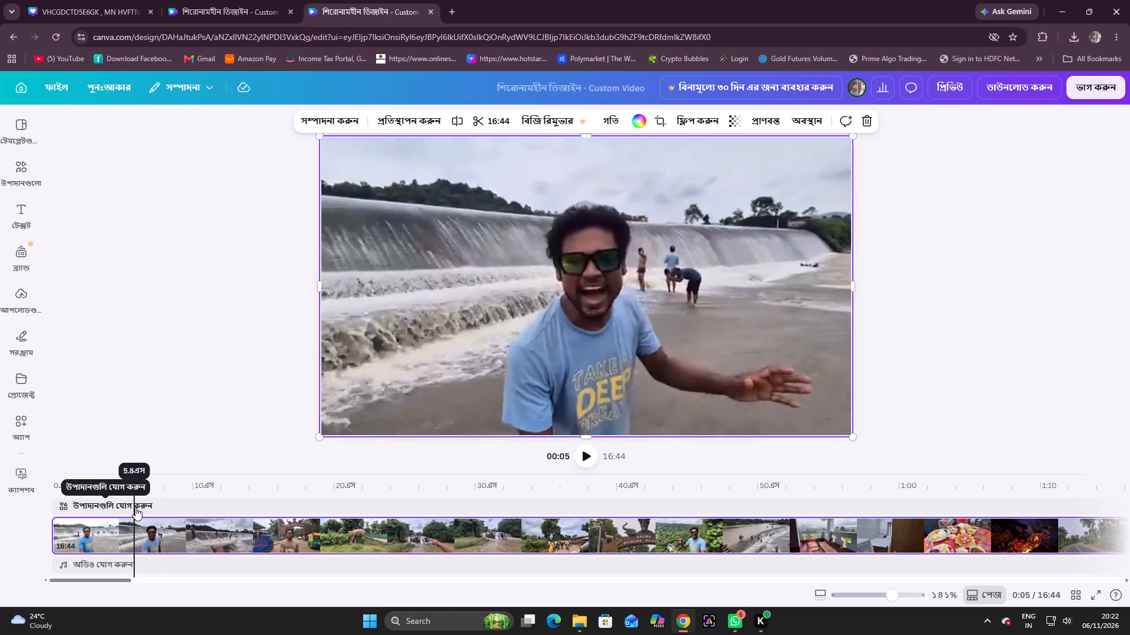
{"action": "left_click_drag", "start_coordinate": [135, 507], "coordinate": [135, 507]}
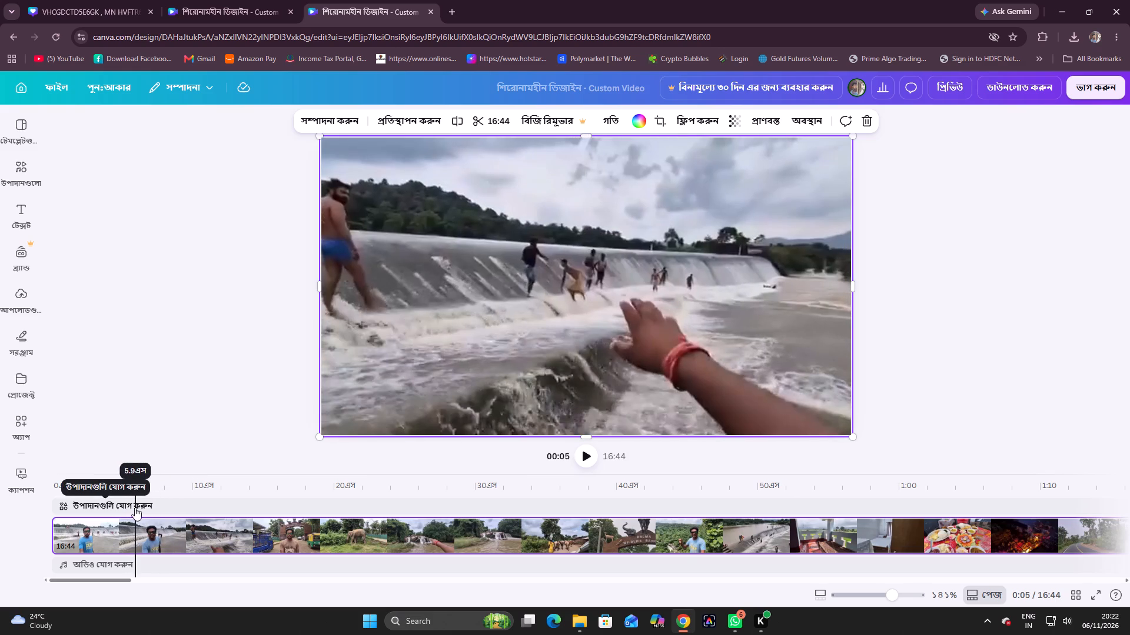
{"action": "left_click_drag", "start_coordinate": [135, 507], "coordinate": [134, 508]}
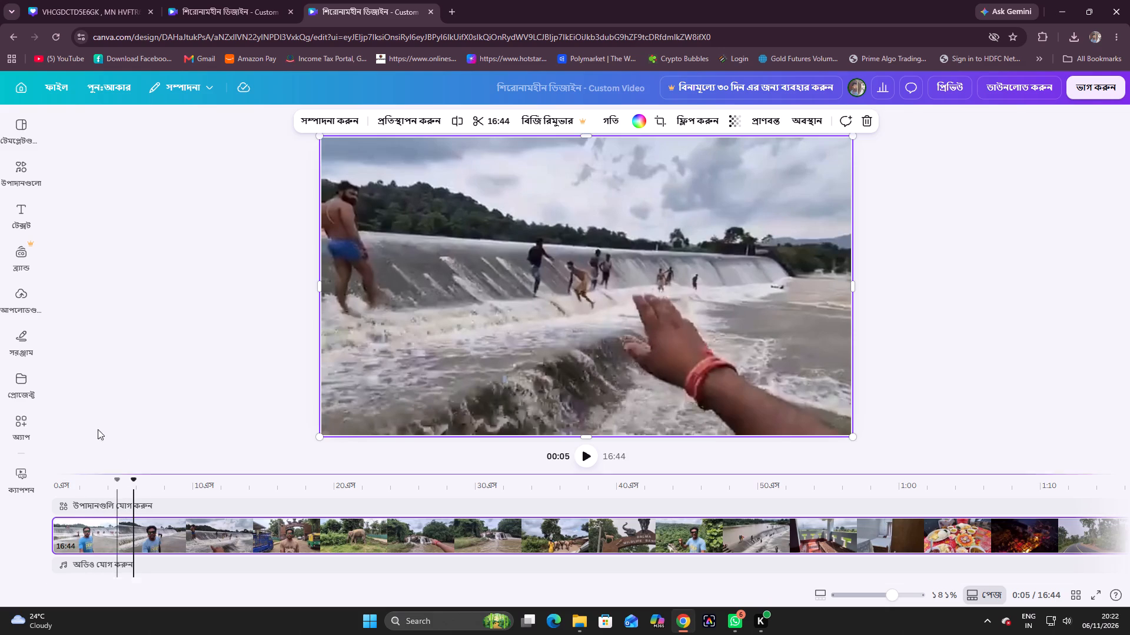
{"action": "left_click", "coordinate": [29, 289]}
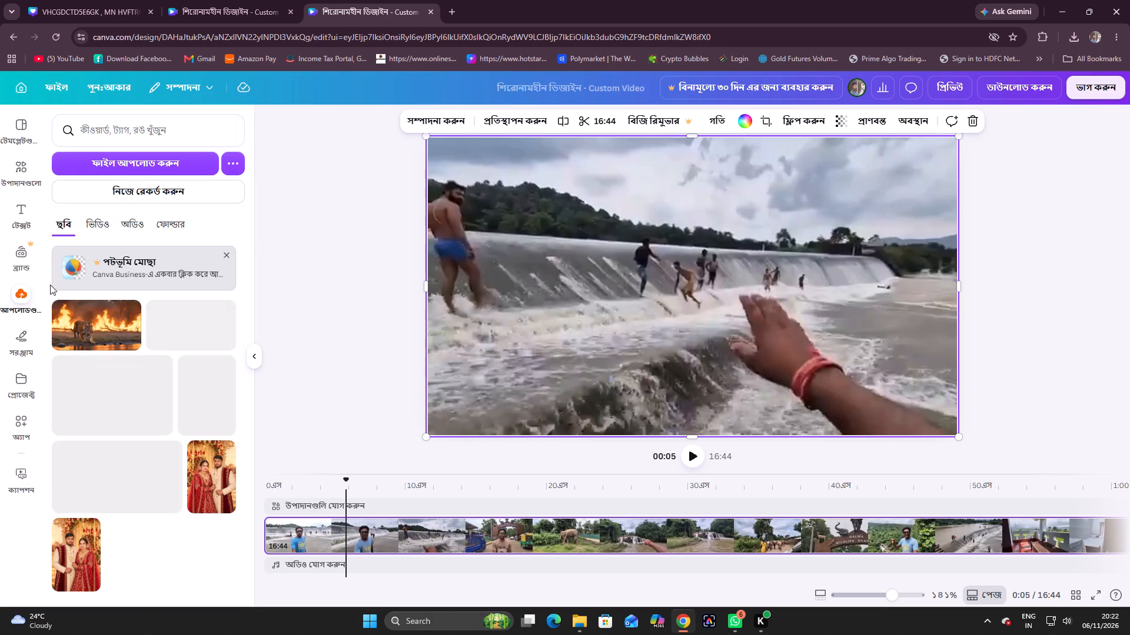
{"action": "left_click", "coordinate": [128, 226]}
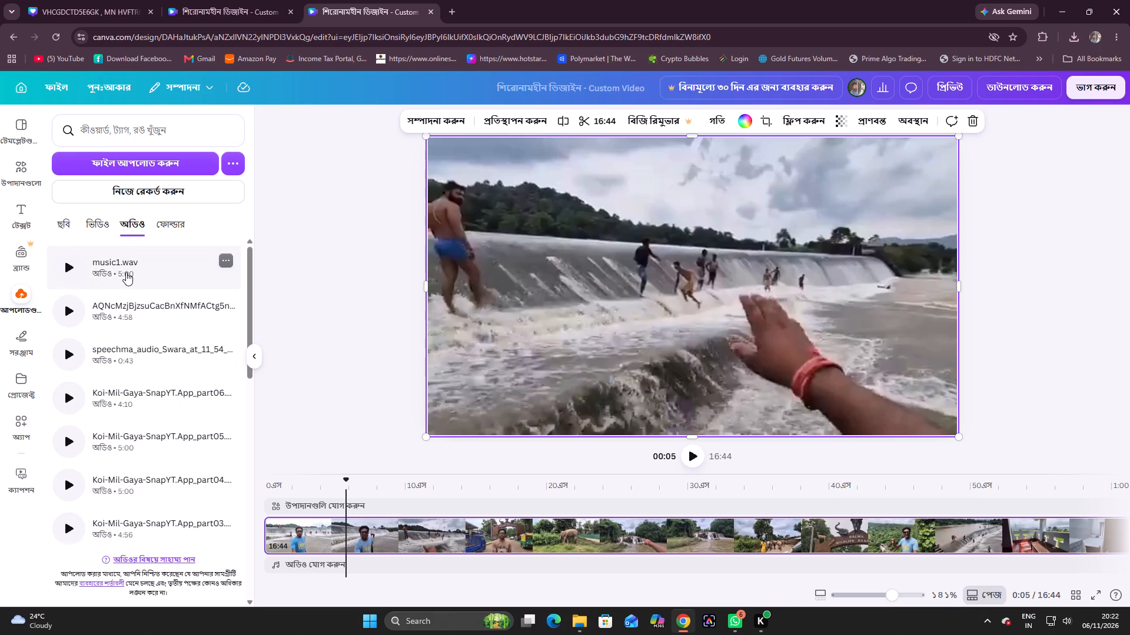
{"action": "left_click", "coordinate": [126, 272]}
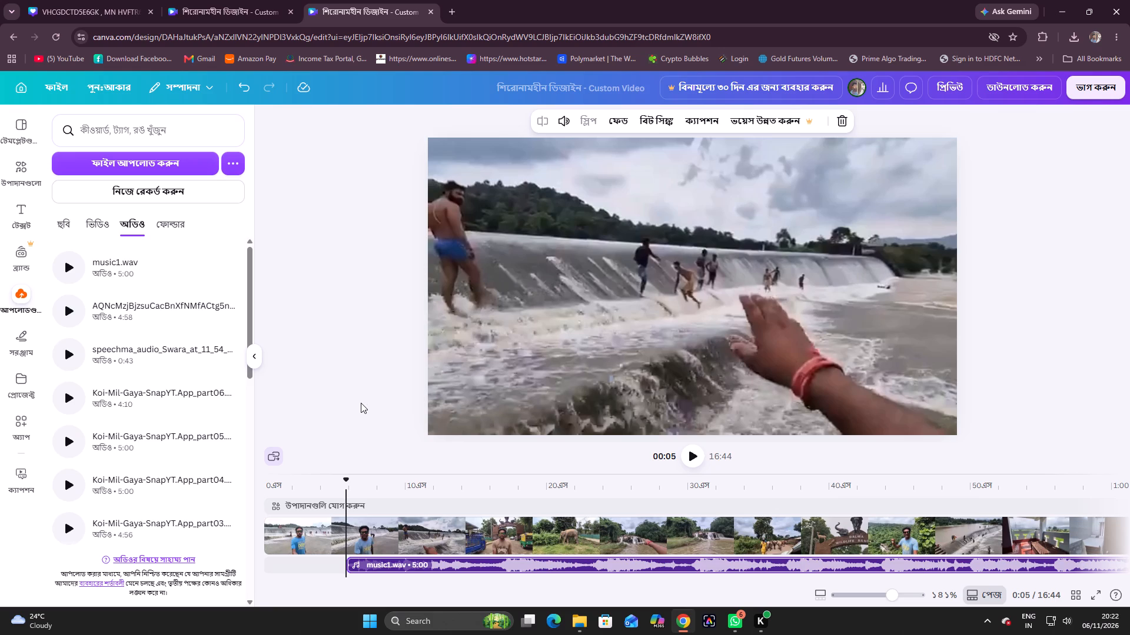
Play on from the music's start and locate the last moment of the dam shot before the elephant selfie, about 9.8 s.
{"action": "left_click", "coordinate": [689, 455]}
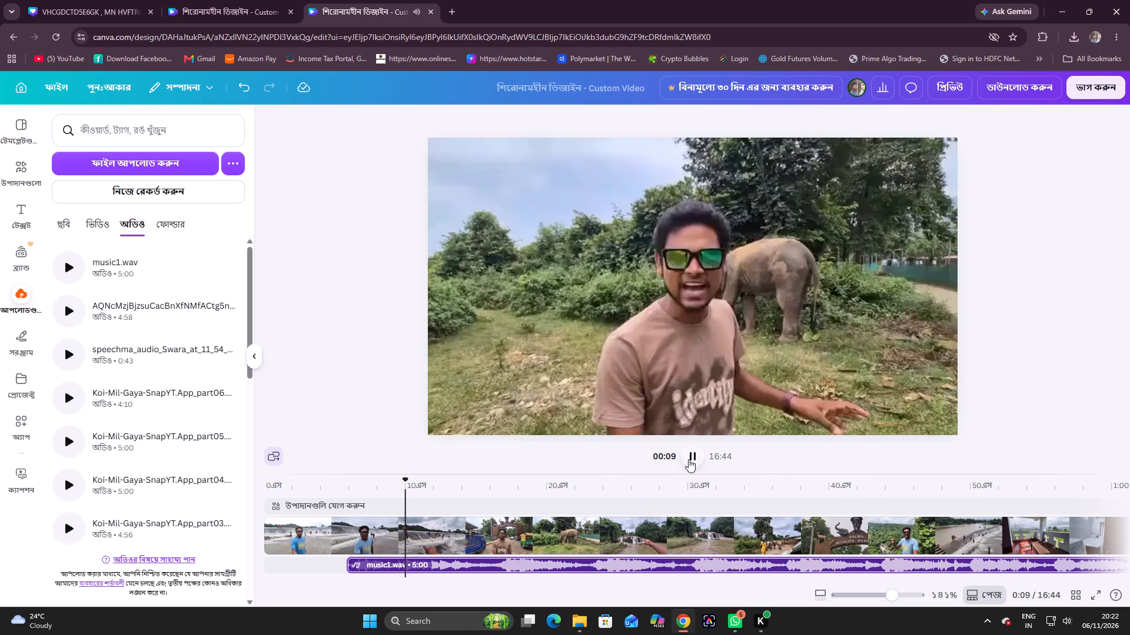
{"action": "left_click", "coordinate": [689, 459]}
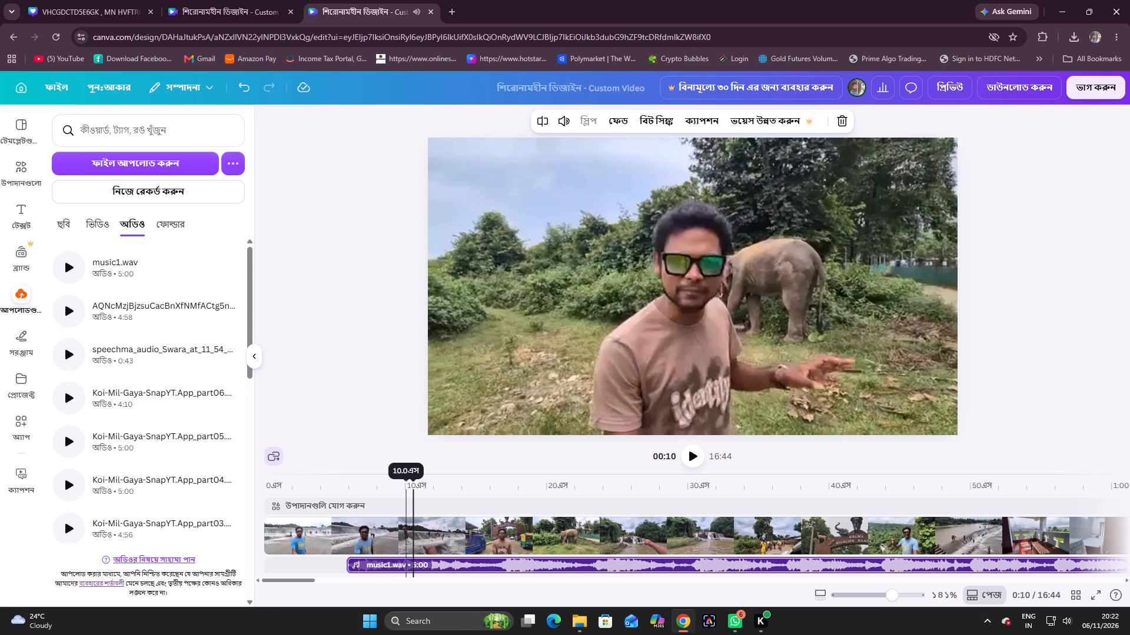
{"action": "left_click_drag", "start_coordinate": [414, 480], "coordinate": [405, 486]}
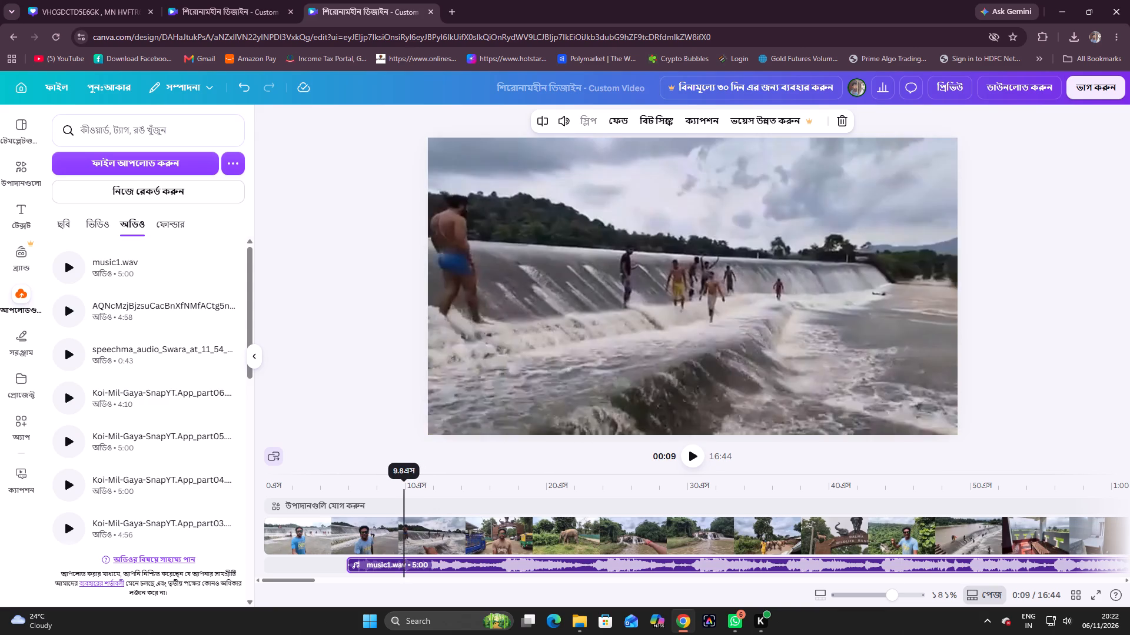
{"action": "left_click_drag", "start_coordinate": [405, 486], "coordinate": [407, 488]}
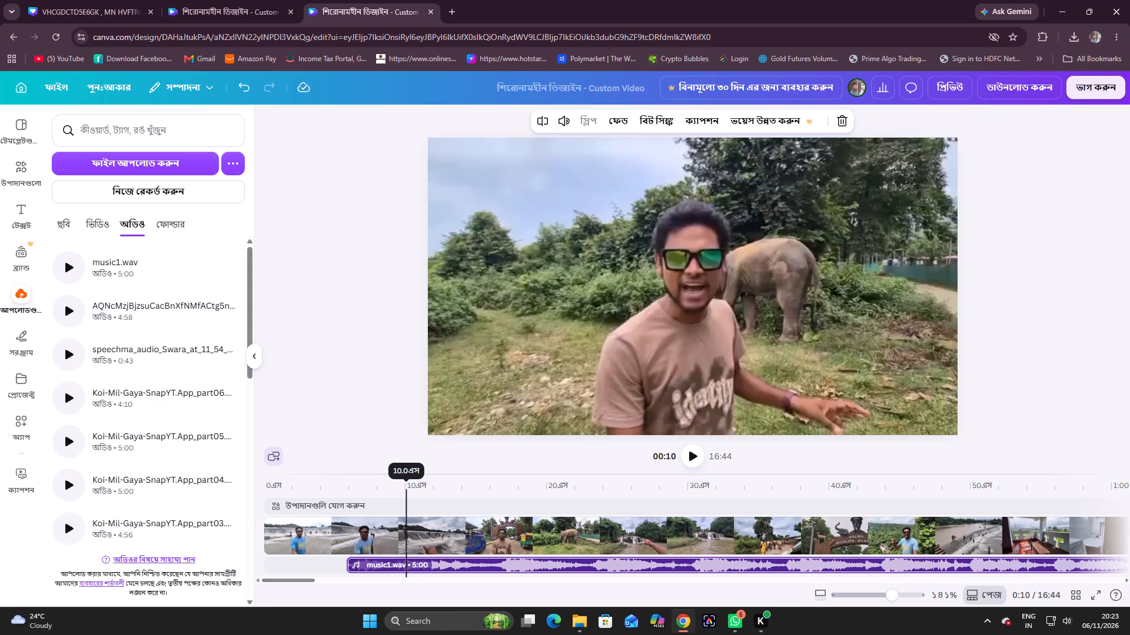
{"action": "left_click_drag", "start_coordinate": [407, 488], "coordinate": [407, 489]}
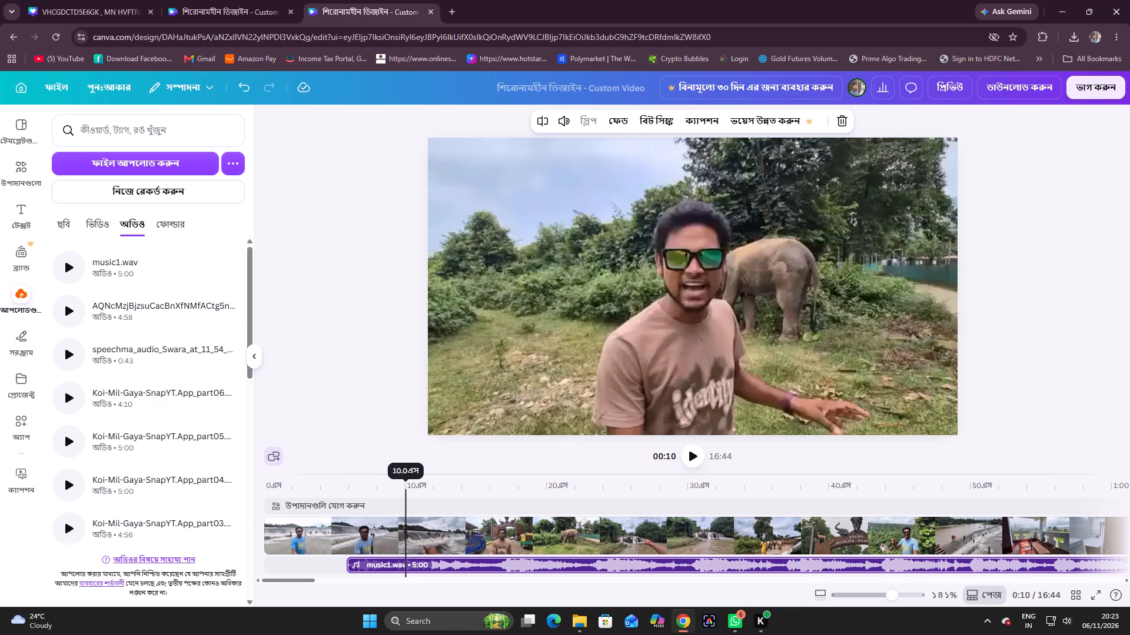
{"action": "left_click_drag", "start_coordinate": [407, 489], "coordinate": [406, 490]}
{"action": "left_click", "coordinate": [406, 480]}
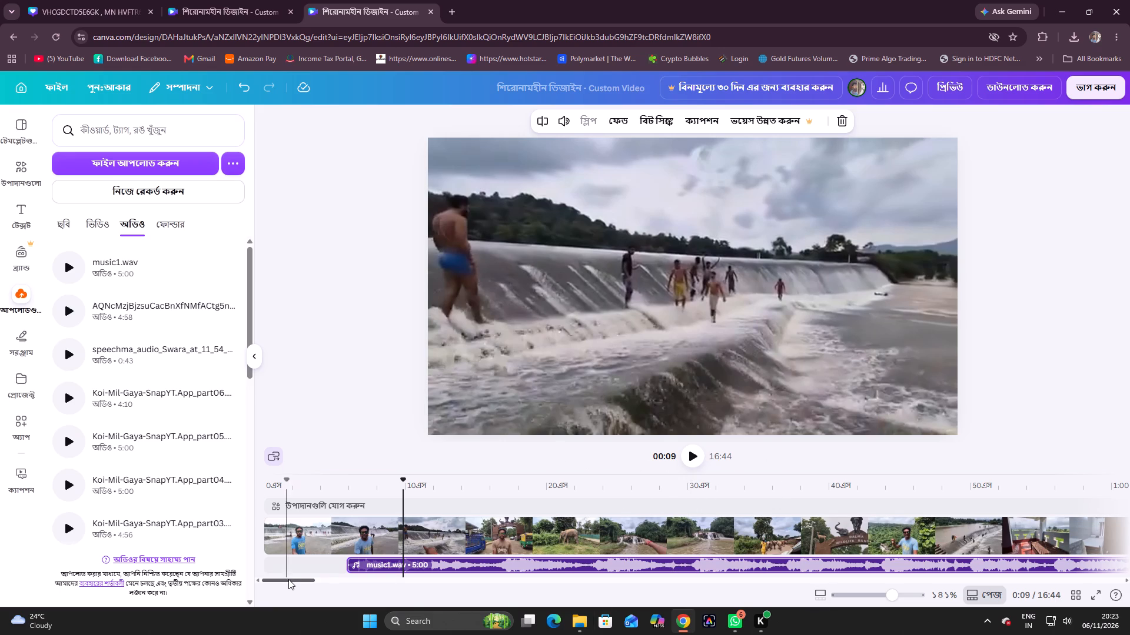
Trim the end of the music1.wav clip back to the end of the dam shot, about 9.8 s.
{"action": "left_click_drag", "start_coordinate": [288, 580], "coordinate": [499, 587]}
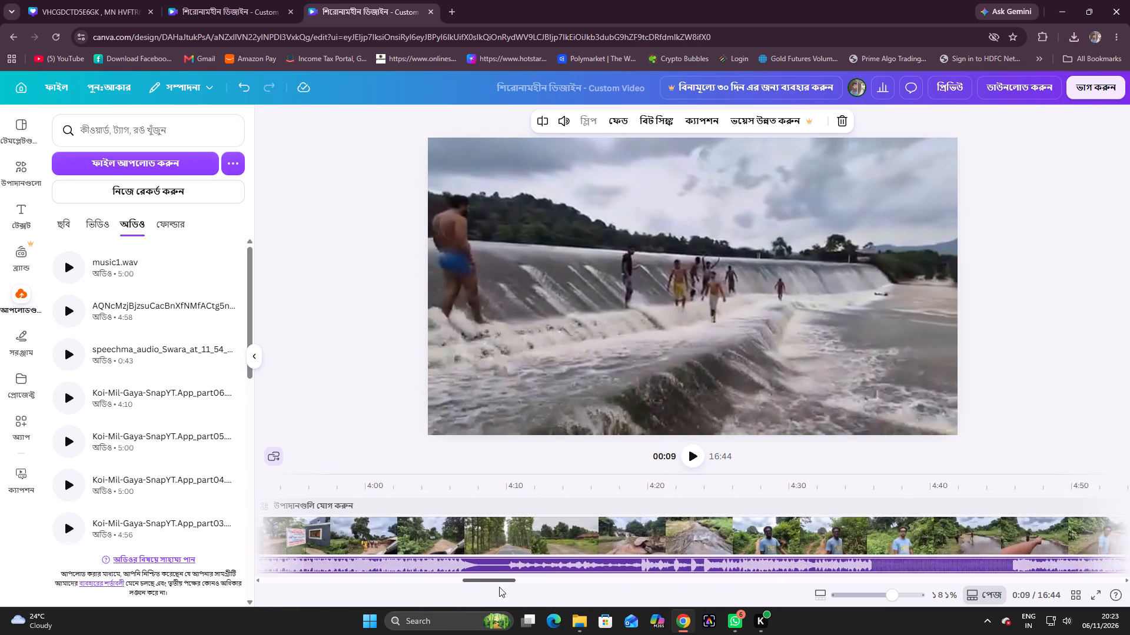
{"action": "left_click_drag", "start_coordinate": [499, 587], "coordinate": [530, 587]}
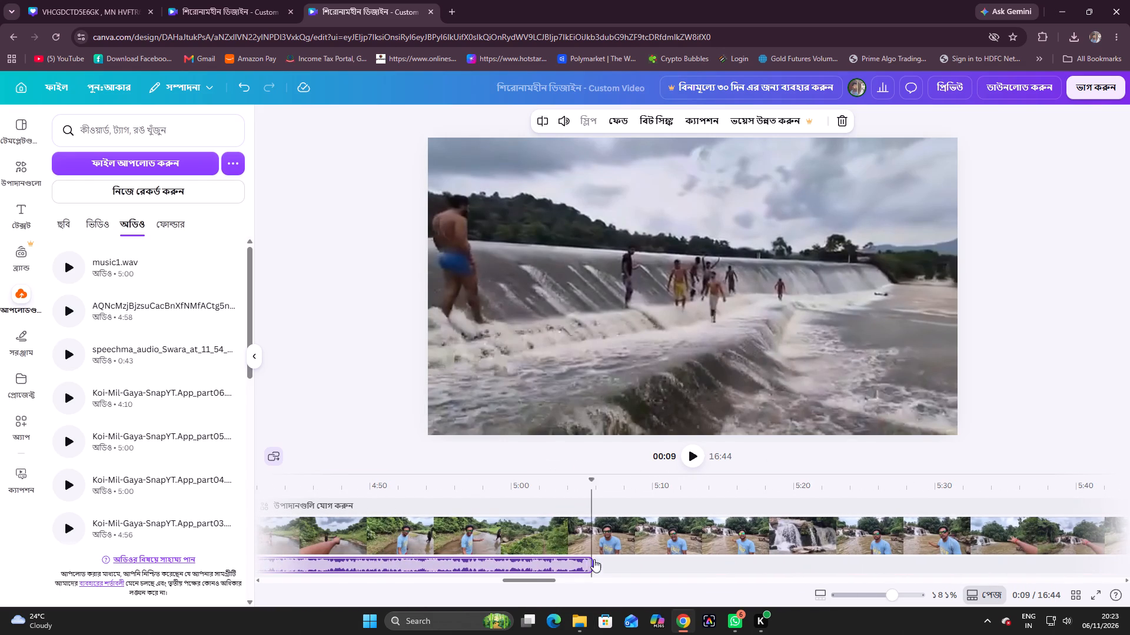
{"action": "left_click_drag", "start_coordinate": [590, 563], "coordinate": [356, 564]}
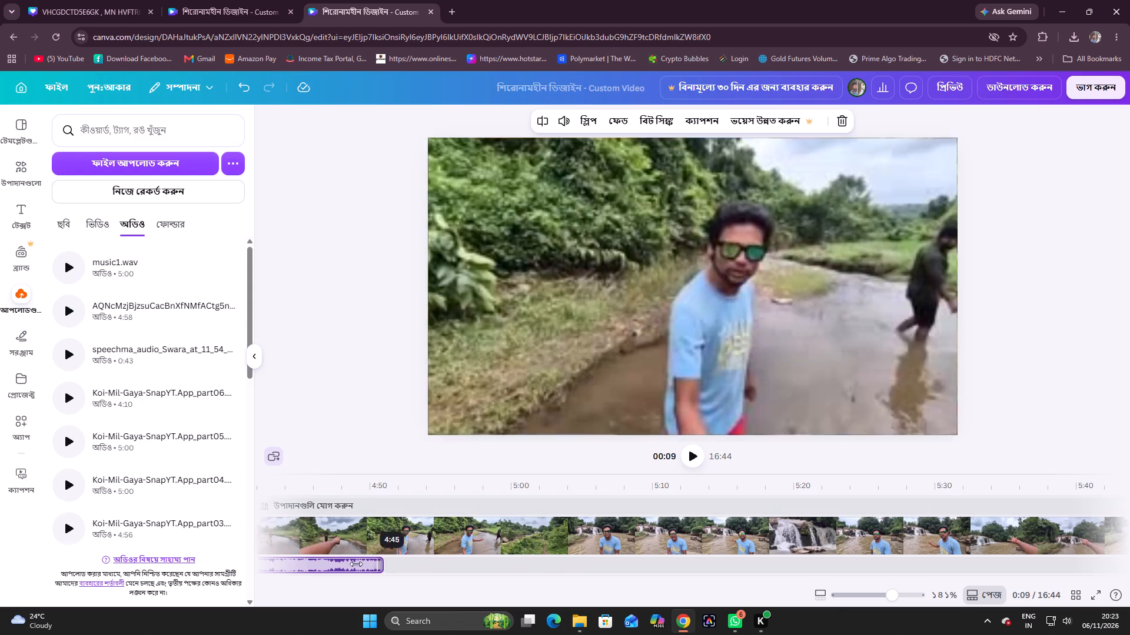
{"action": "left_click_drag", "start_coordinate": [356, 564], "coordinate": [294, 563]}
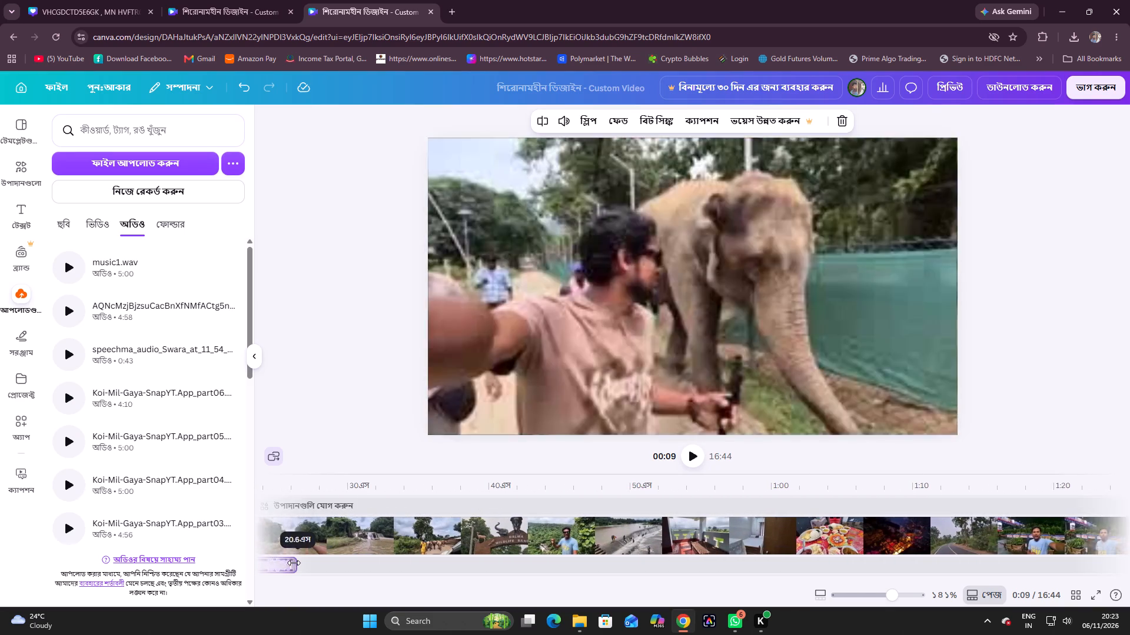
{"action": "left_click_drag", "start_coordinate": [294, 563], "coordinate": [424, 571]}
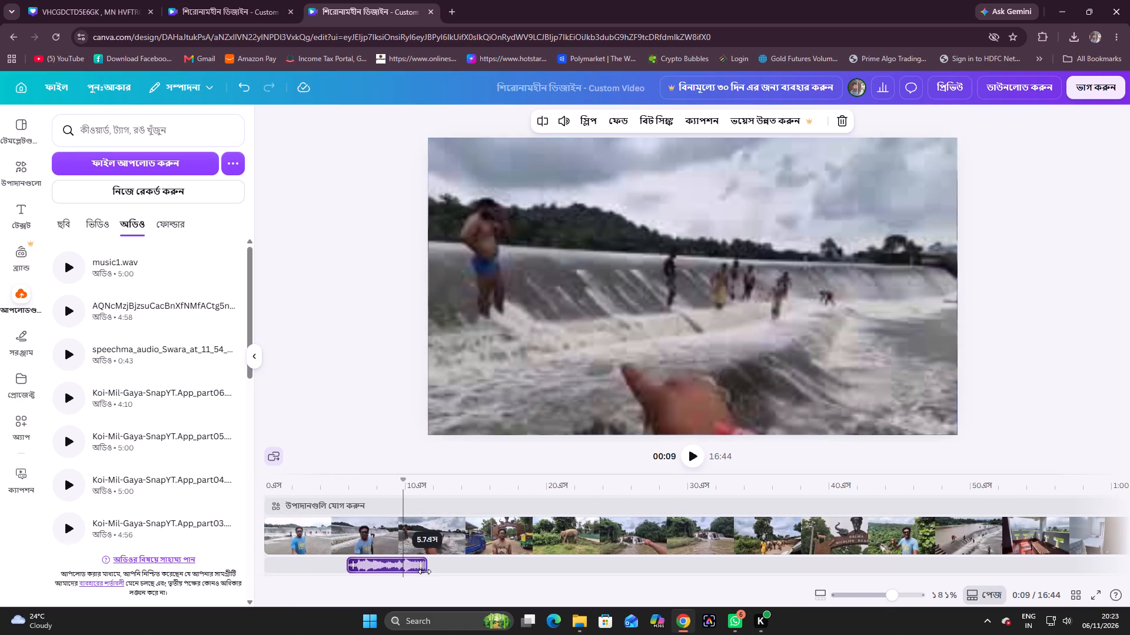
{"action": "left_click_drag", "start_coordinate": [424, 571], "coordinate": [403, 572]}
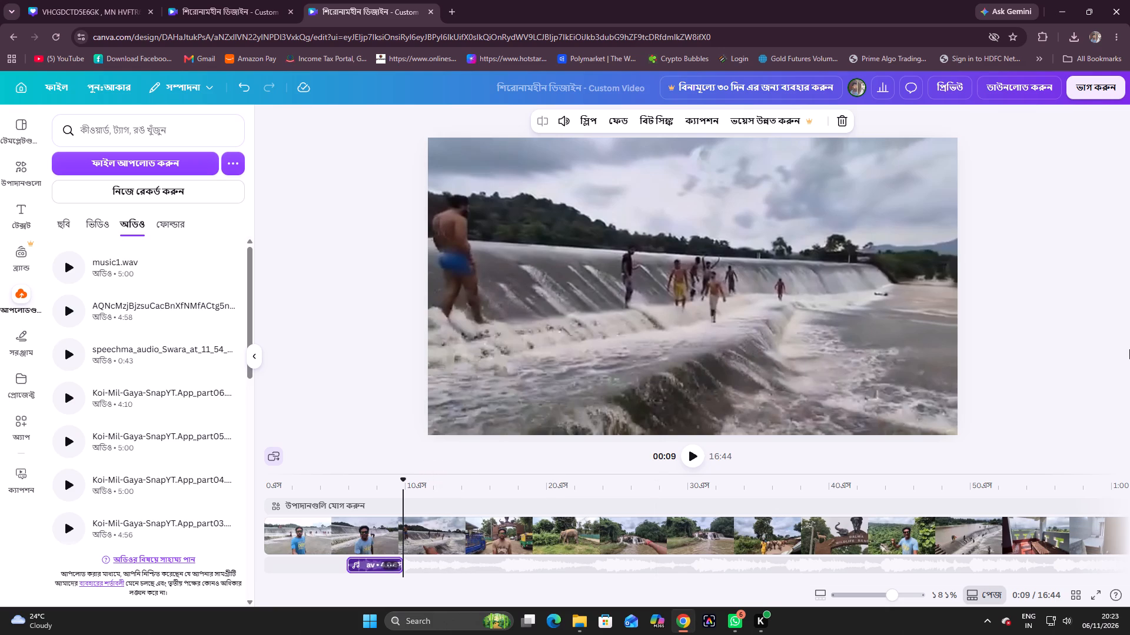
Download the design as an MP4 video at 640 x 360 px.
{"action": "left_click", "coordinate": [1025, 87]}
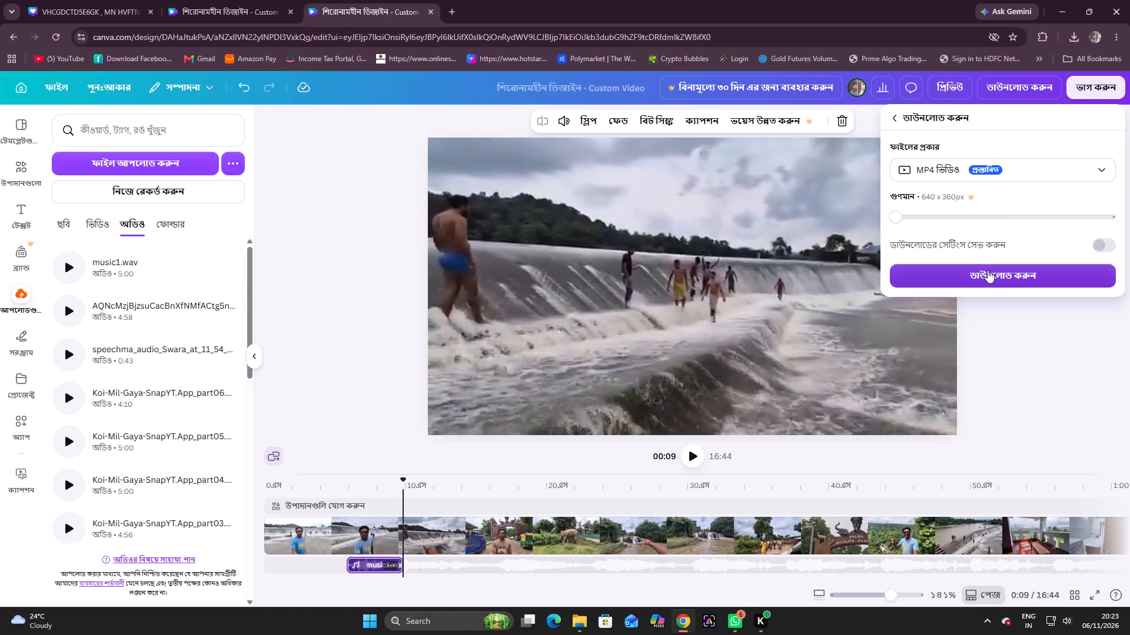
{"action": "left_click", "coordinate": [988, 270]}
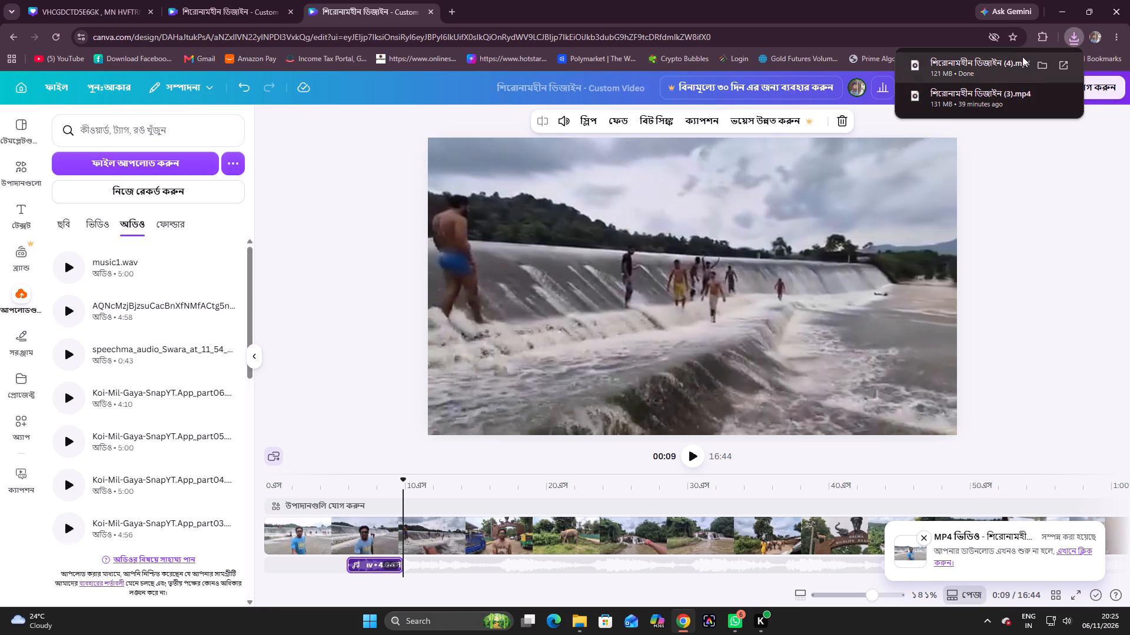
Open the newly downloaded MP4 in the media player and return to the editor.
{"action": "left_click", "coordinate": [994, 73]}
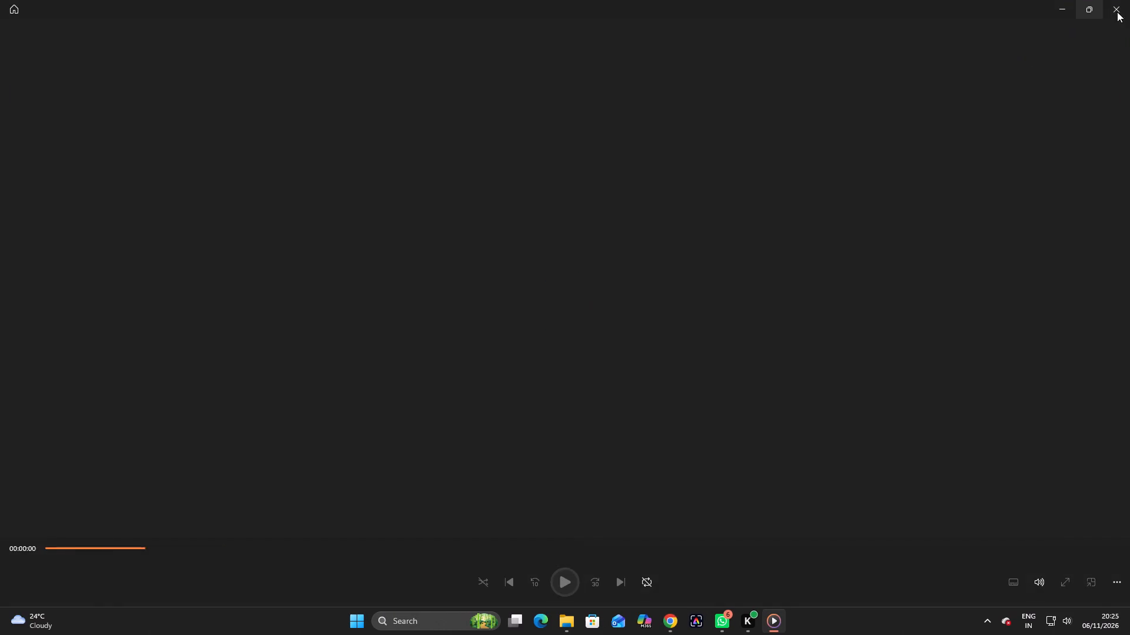
{"action": "left_click", "coordinate": [1120, 9]}
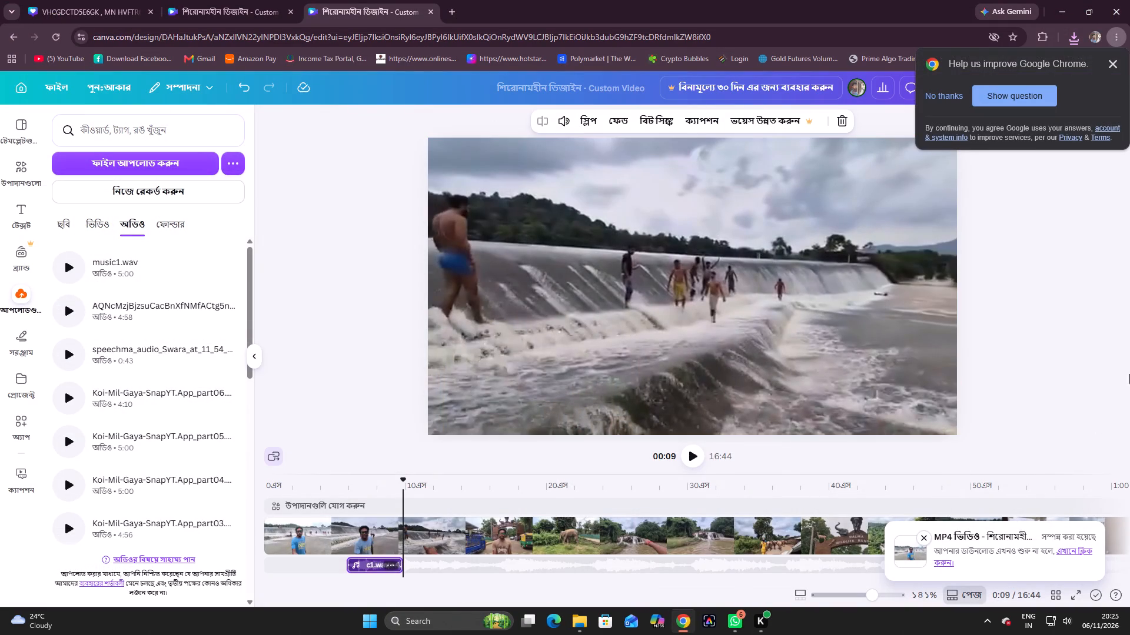
{"action": "left_click", "coordinate": [1111, 61]}
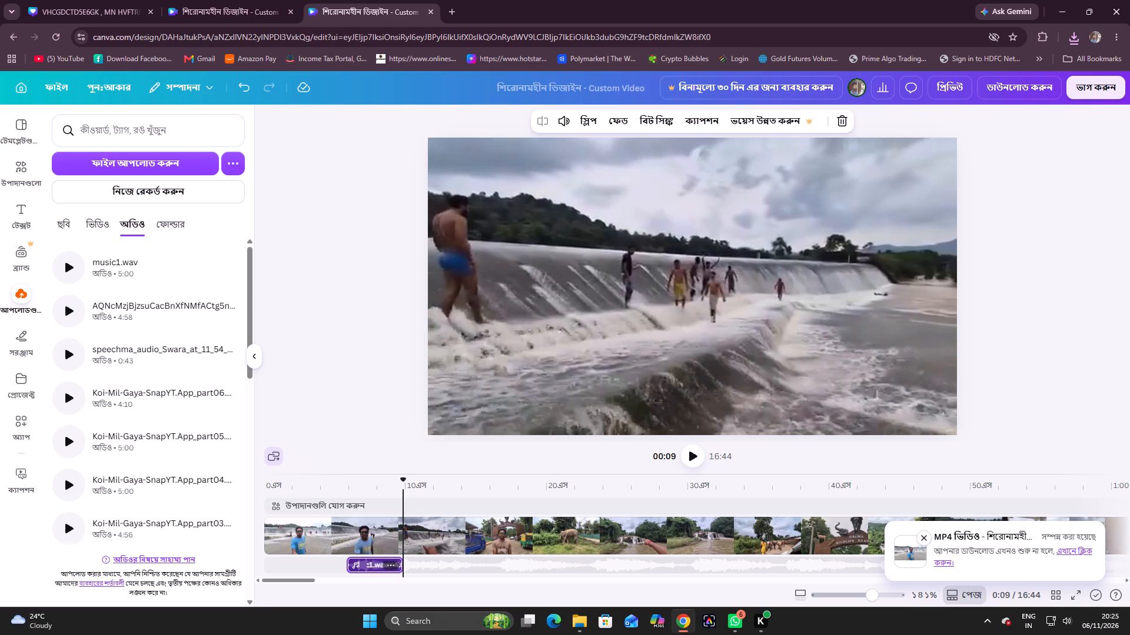
Play on from 9.8 s and locate the fade to black between the elephant selfie and the forest road, about 25 s.
{"action": "left_click", "coordinate": [697, 456]}
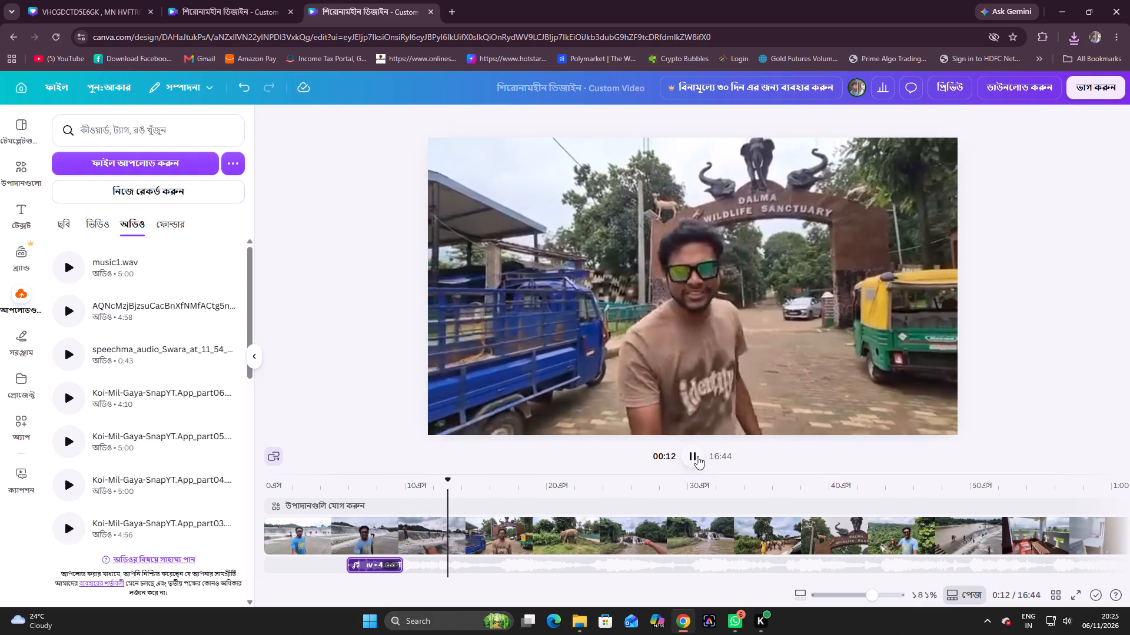
{"action": "left_click", "coordinate": [697, 456]}
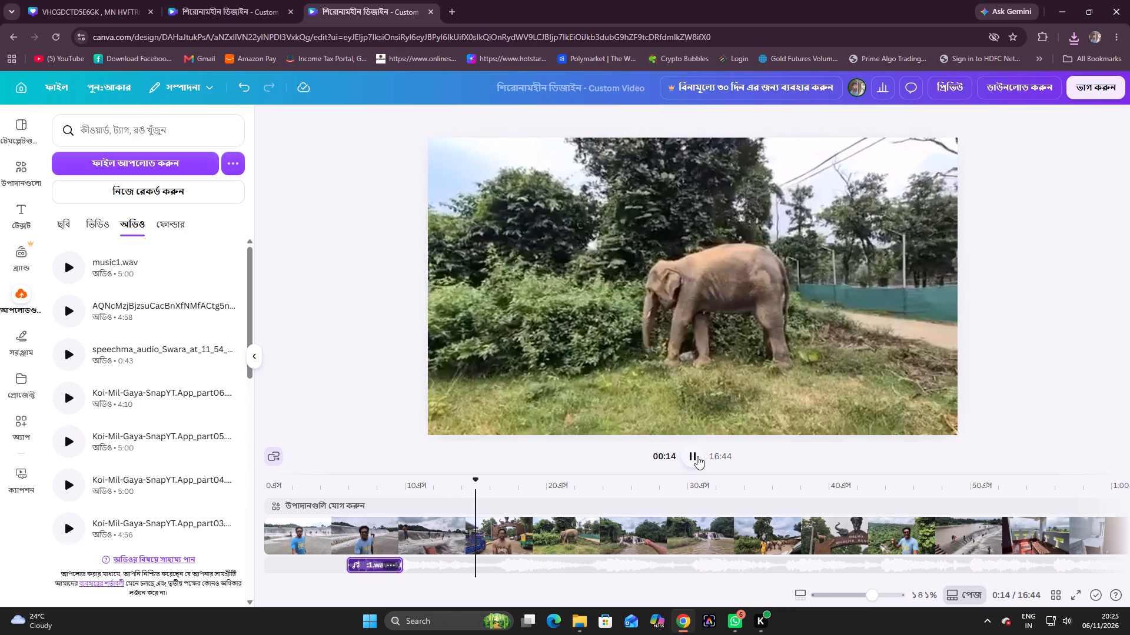
{"action": "left_click", "coordinate": [480, 480]}
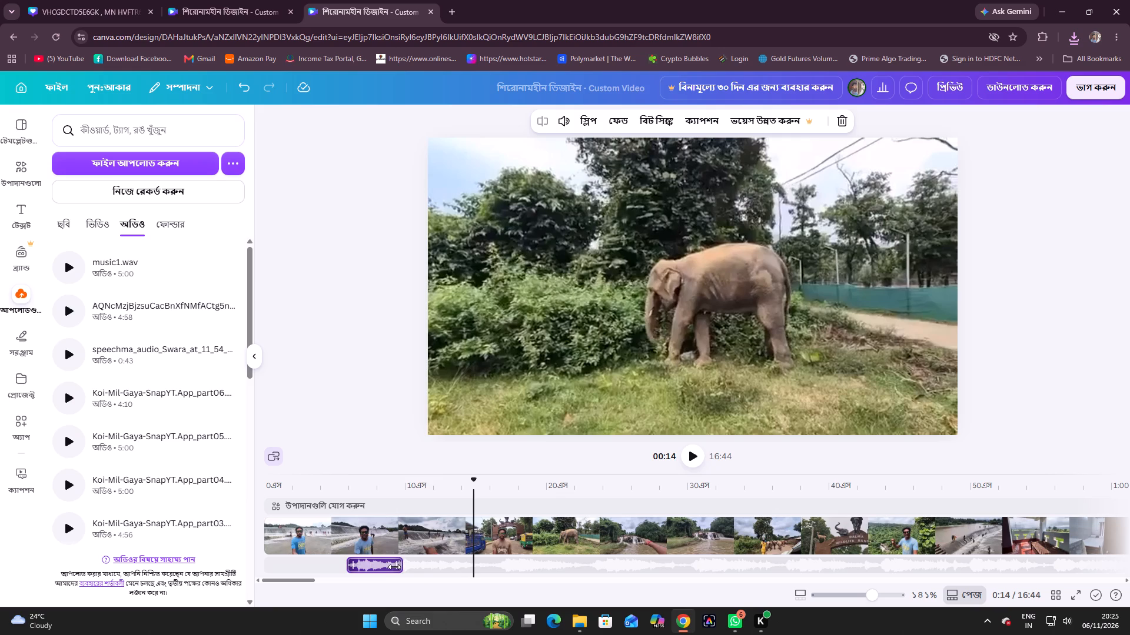
{"action": "left_click", "coordinate": [487, 566]}
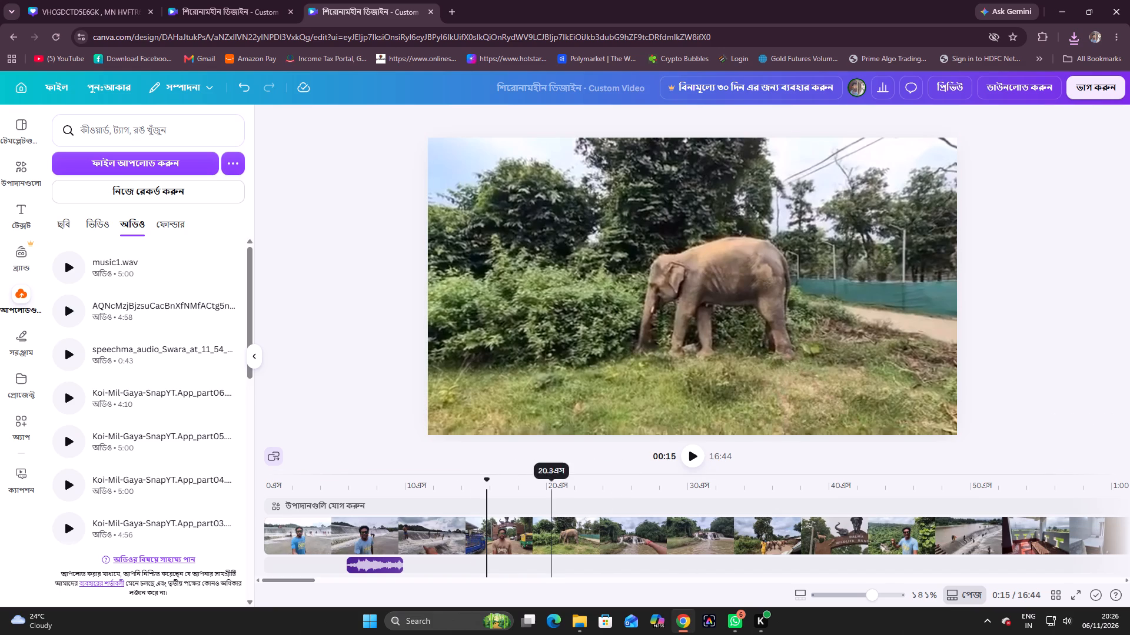
{"action": "left_click", "coordinate": [692, 457]}
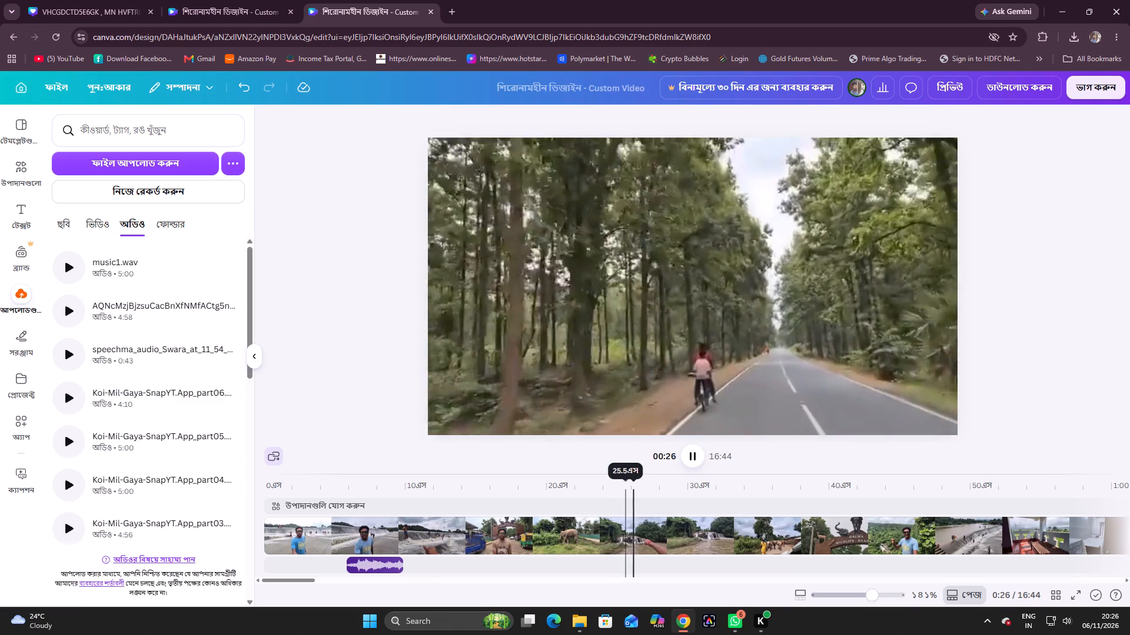
{"action": "left_click_drag", "start_coordinate": [658, 480], "coordinate": [652, 482]}
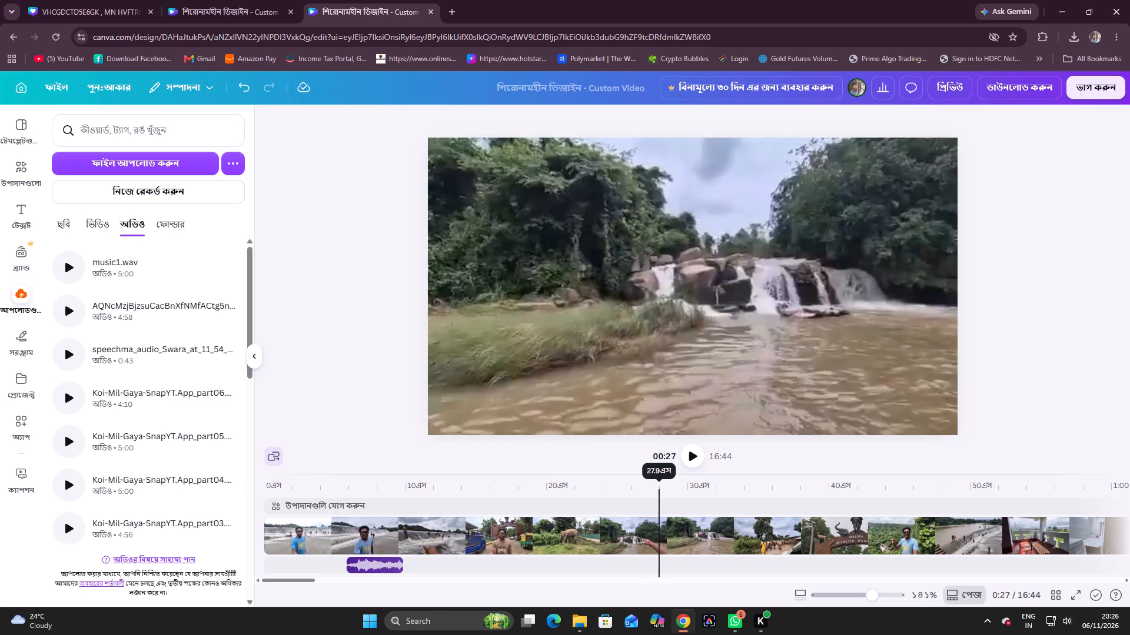
{"action": "left_click_drag", "start_coordinate": [652, 482], "coordinate": [640, 490]}
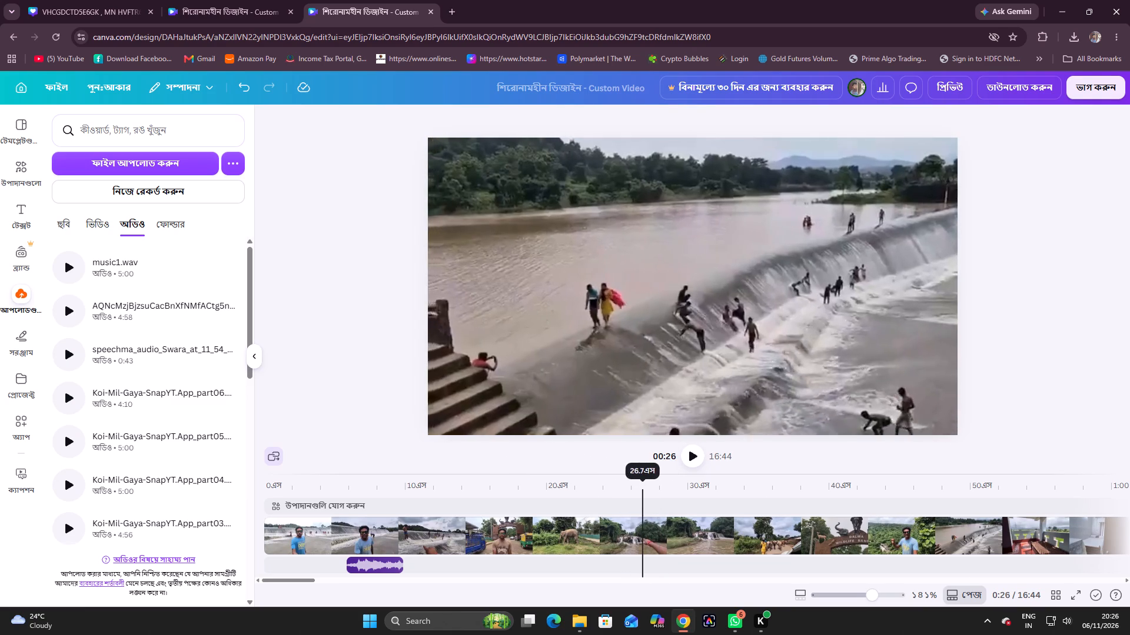
{"action": "left_click_drag", "start_coordinate": [640, 490], "coordinate": [611, 499]}
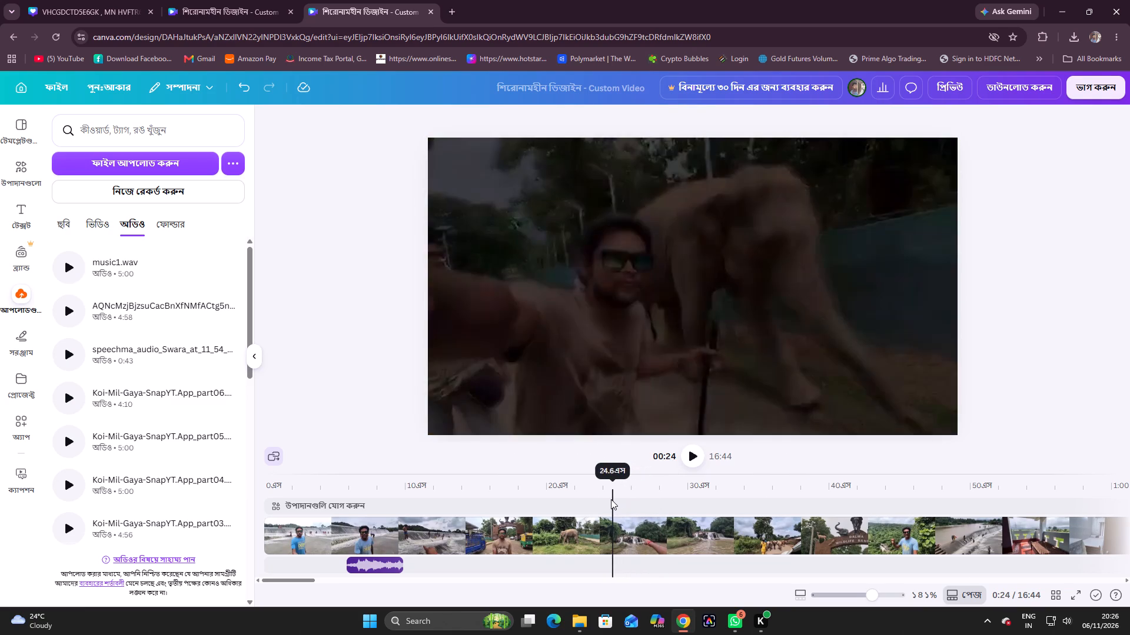
{"action": "left_click_drag", "start_coordinate": [611, 499], "coordinate": [617, 499]}
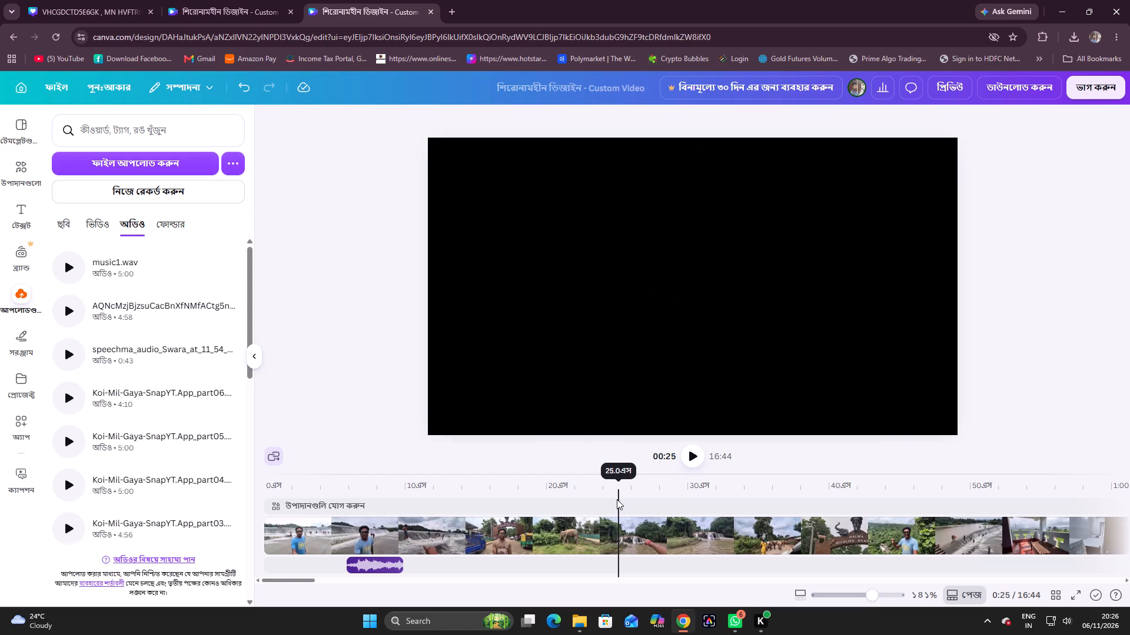
{"action": "left_click_drag", "start_coordinate": [617, 499], "coordinate": [617, 500]}
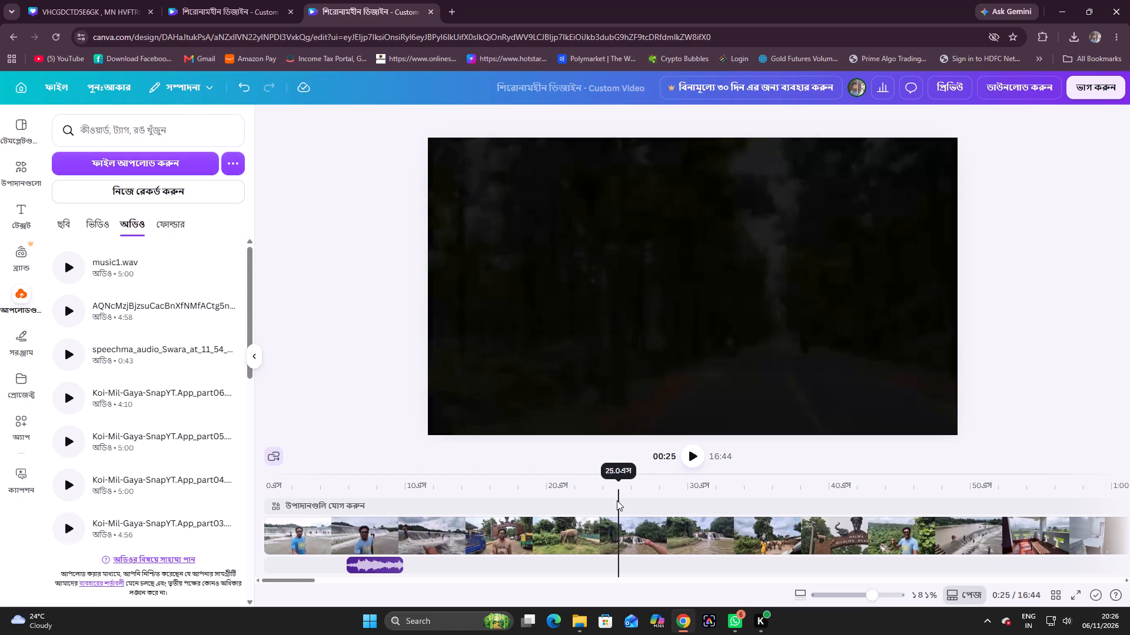
{"action": "left_click_drag", "start_coordinate": [617, 500], "coordinate": [617, 500]}
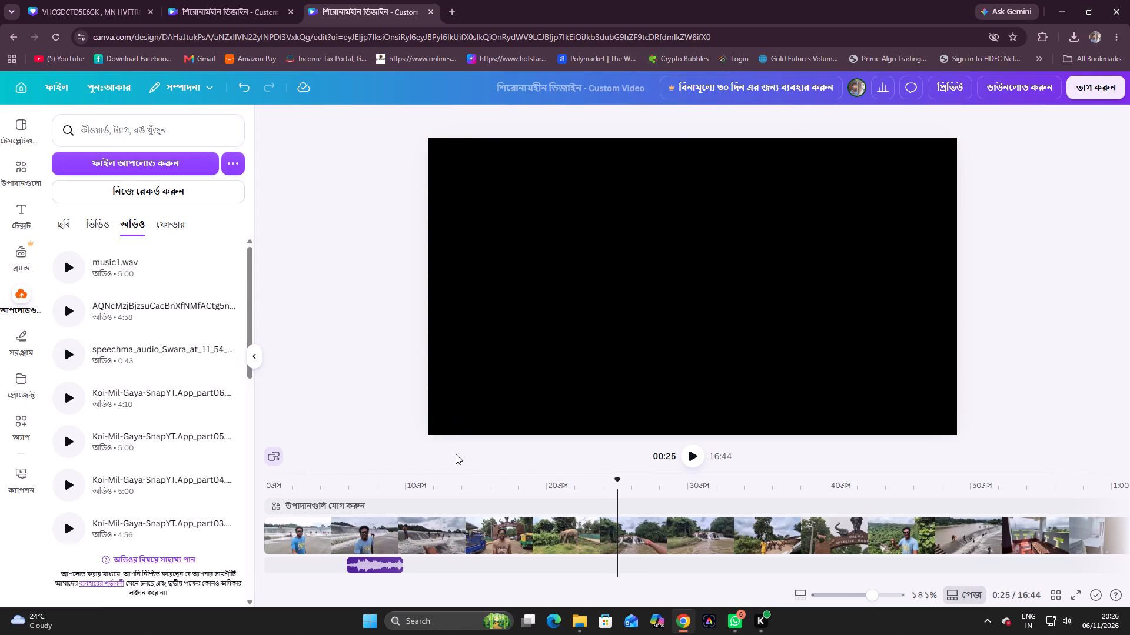
Add a second music1.wav clip to the audio track and place its start at the pointing-hand waterfall shot, about 21 s.
{"action": "left_click", "coordinate": [132, 272]}
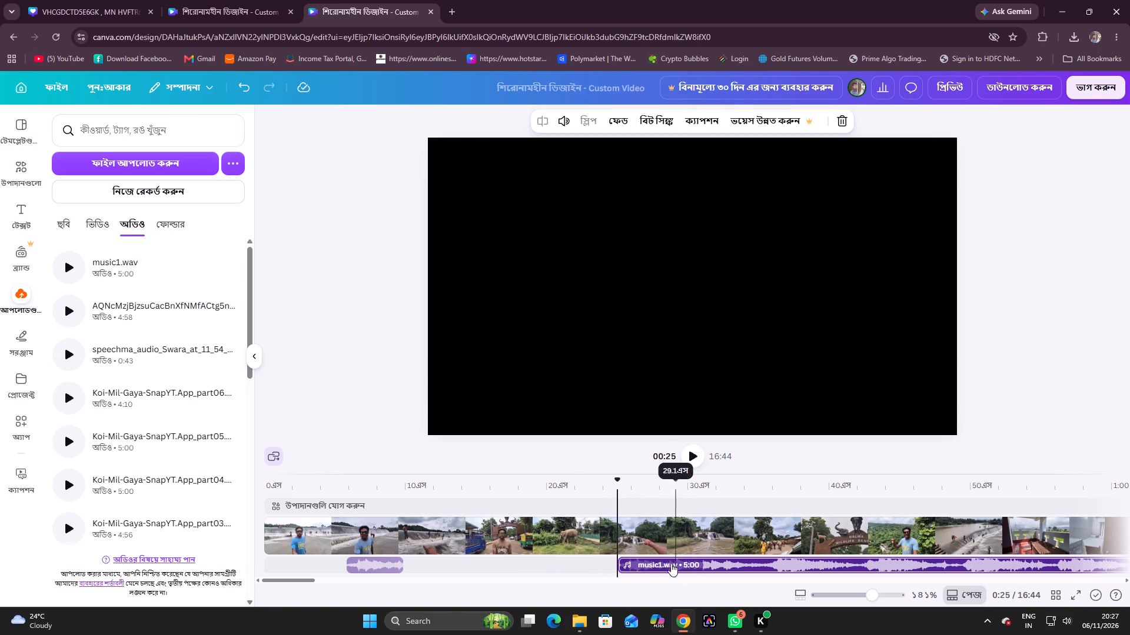
{"action": "left_click_drag", "start_coordinate": [698, 563], "coordinate": [687, 563]}
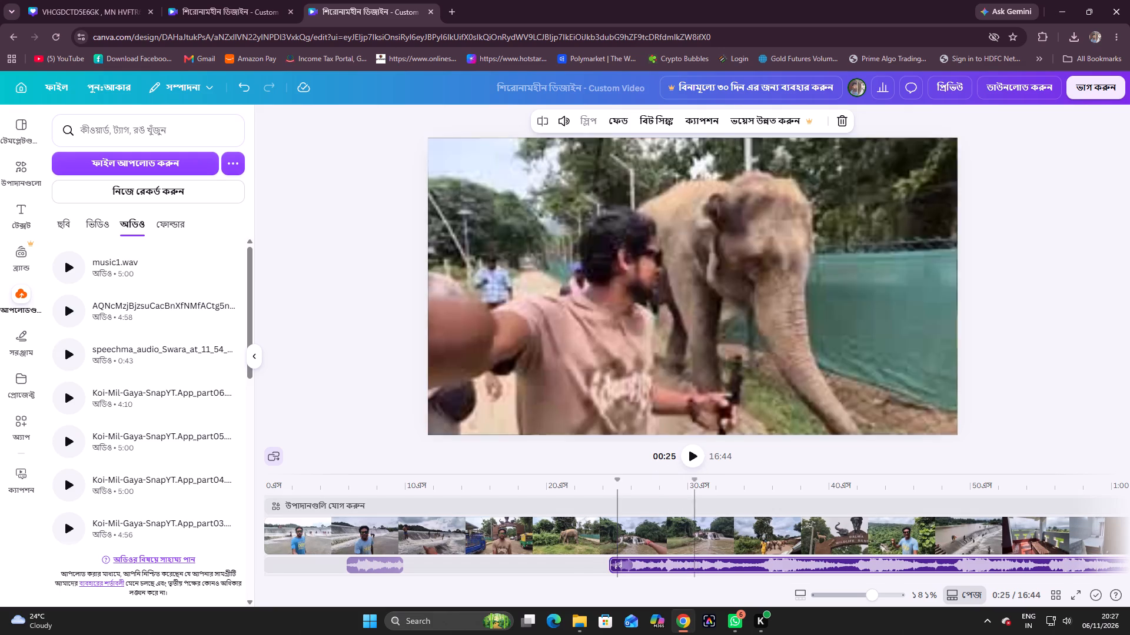
{"action": "left_click_drag", "start_coordinate": [687, 563], "coordinate": [636, 563]}
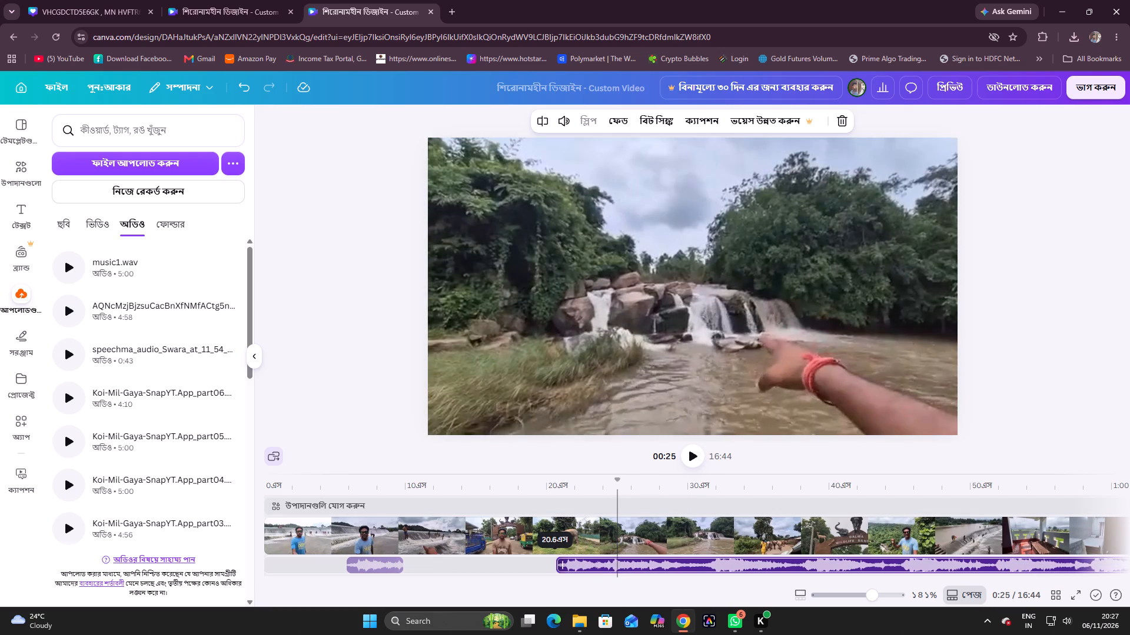
{"action": "left_click_drag", "start_coordinate": [636, 563], "coordinate": [642, 563]}
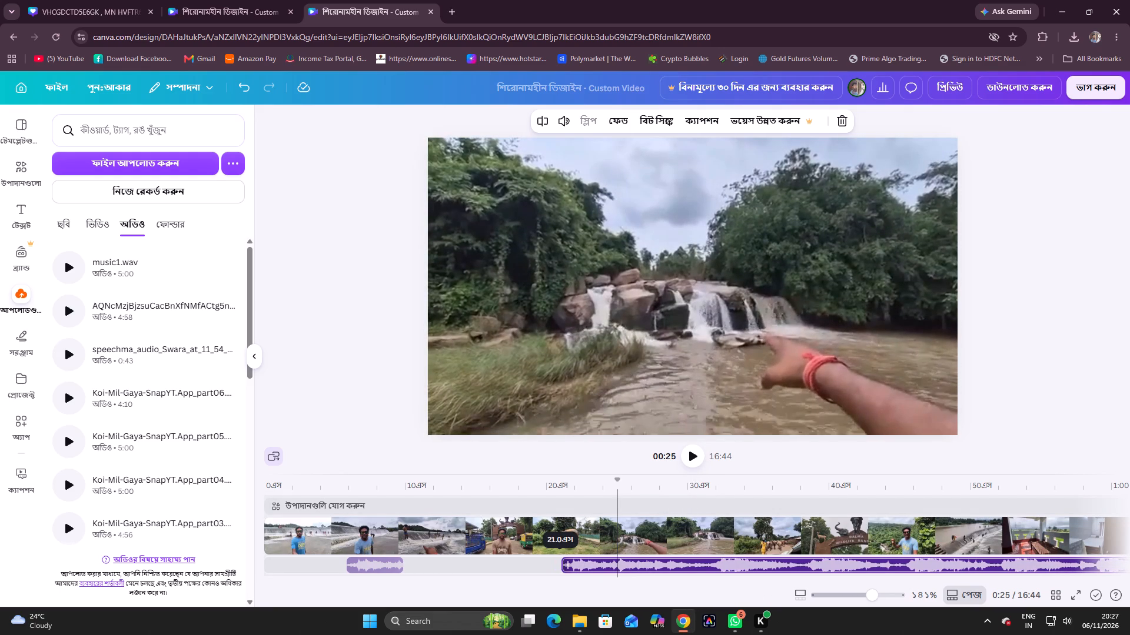
{"action": "left_click_drag", "start_coordinate": [642, 563], "coordinate": [642, 563]}
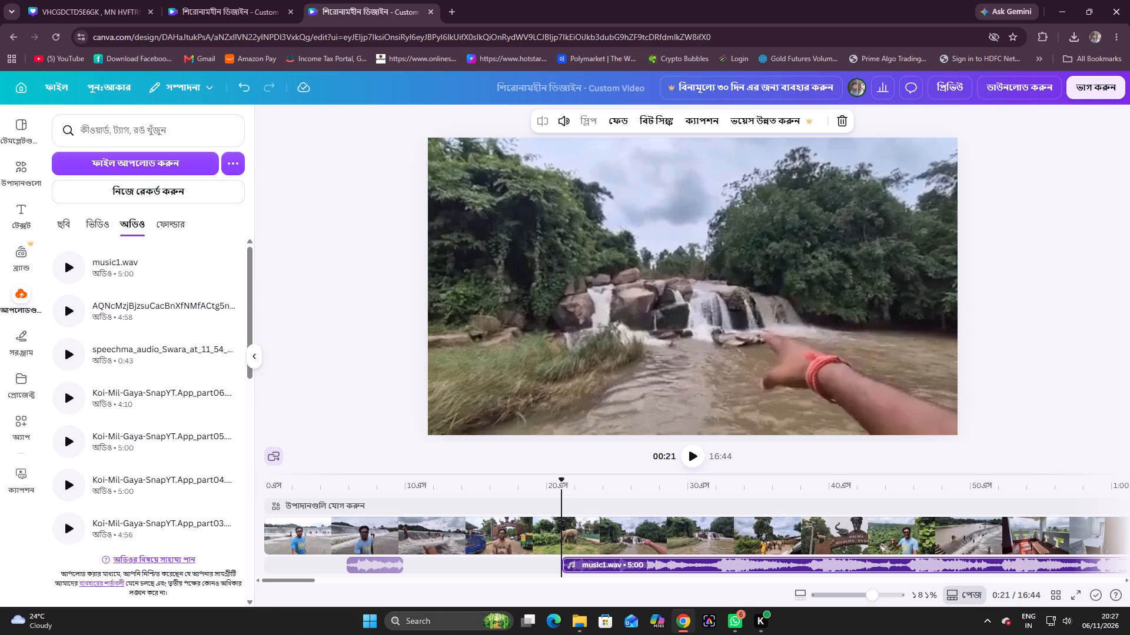
Play from 21 s and move the second music1.wav clip to start at the fade to black before the forest road, about 25 s.
{"action": "left_click", "coordinate": [690, 455]}
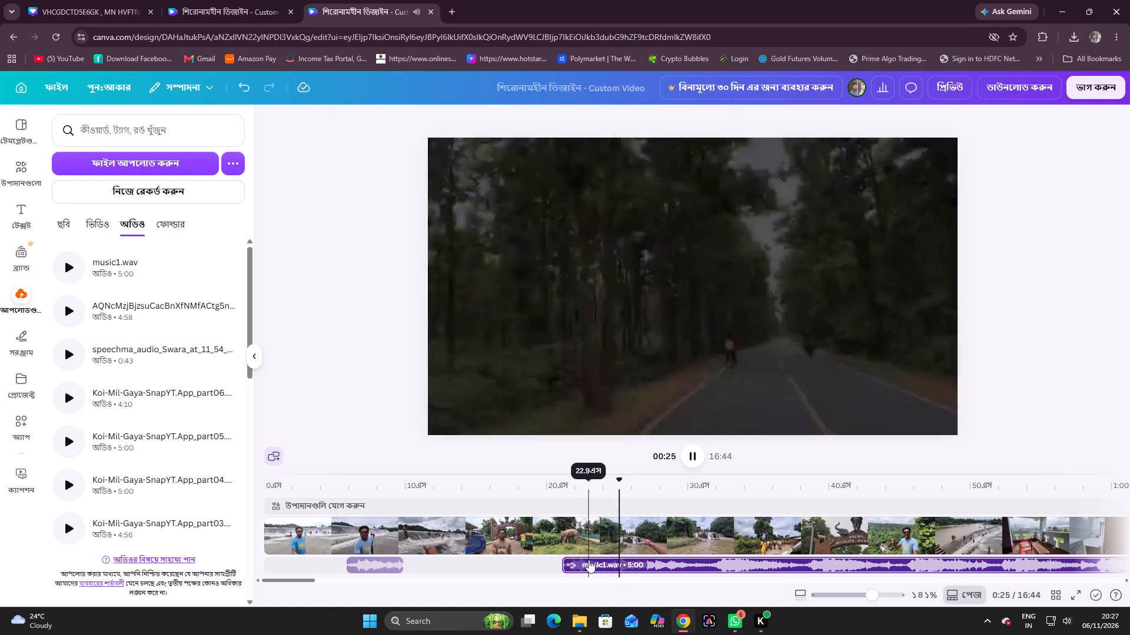
{"action": "left_click_drag", "start_coordinate": [589, 560], "coordinate": [600, 559]}
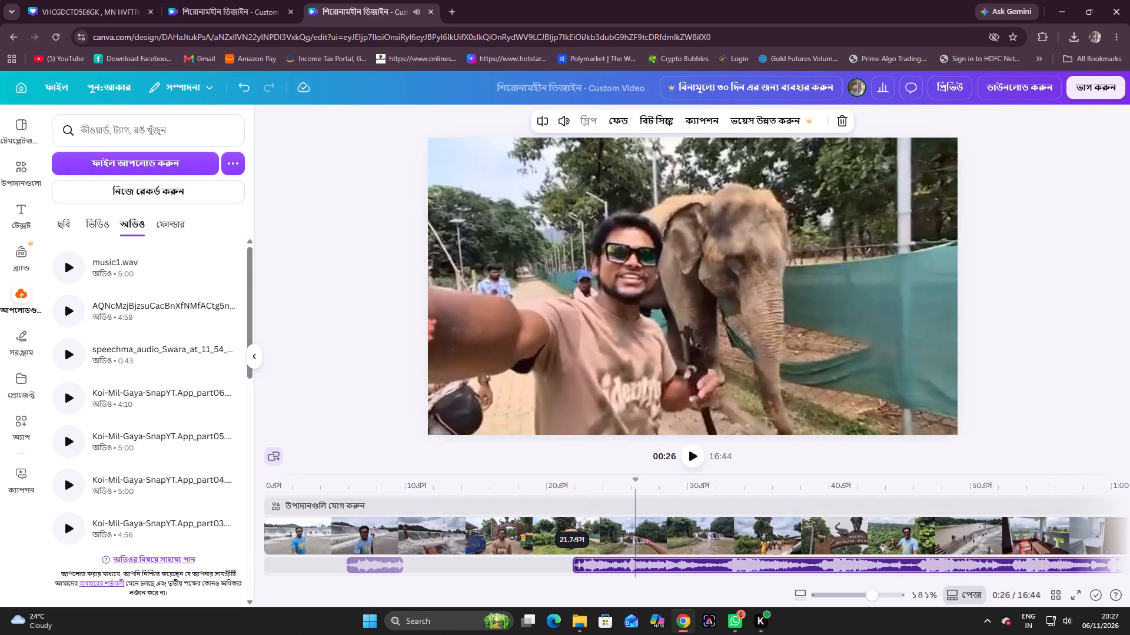
{"action": "left_click_drag", "start_coordinate": [600, 559], "coordinate": [633, 556]}
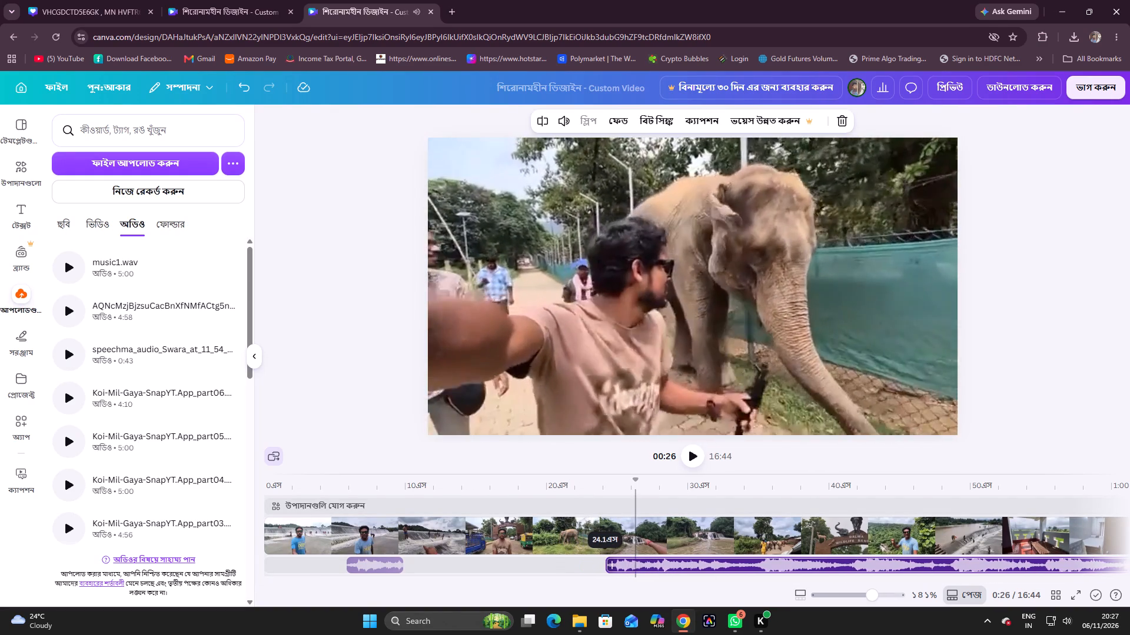
{"action": "left_click_drag", "start_coordinate": [633, 556], "coordinate": [646, 555]}
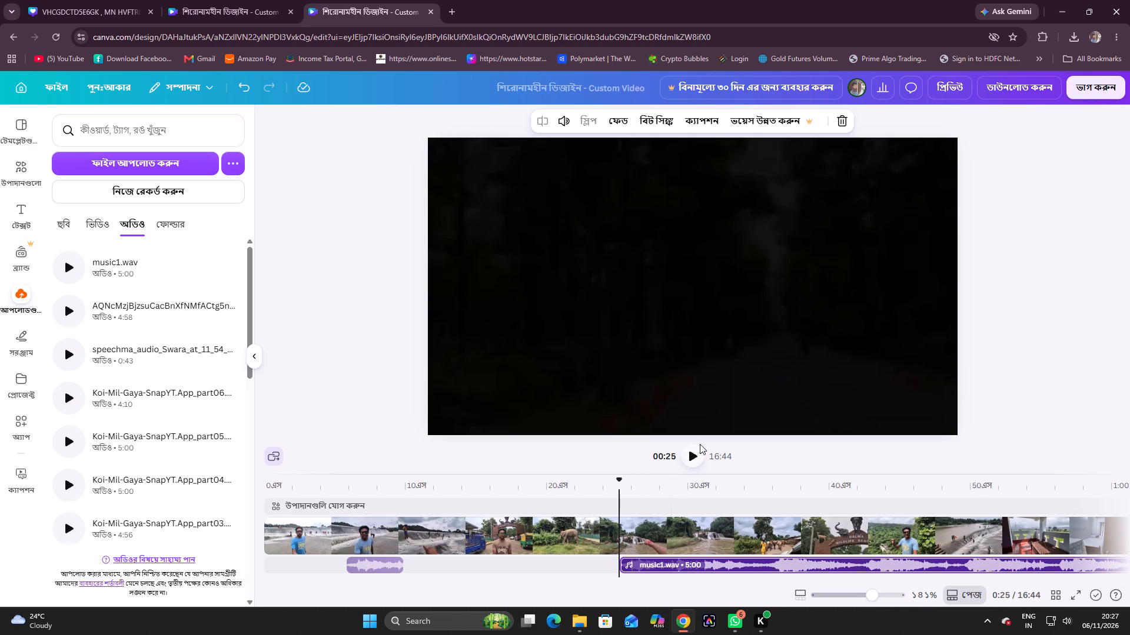
Trim the end of the second music1.wav clip back to the wide weir shot at about 44 s, making it 18.7 s long.
{"action": "left_click", "coordinate": [694, 462]}
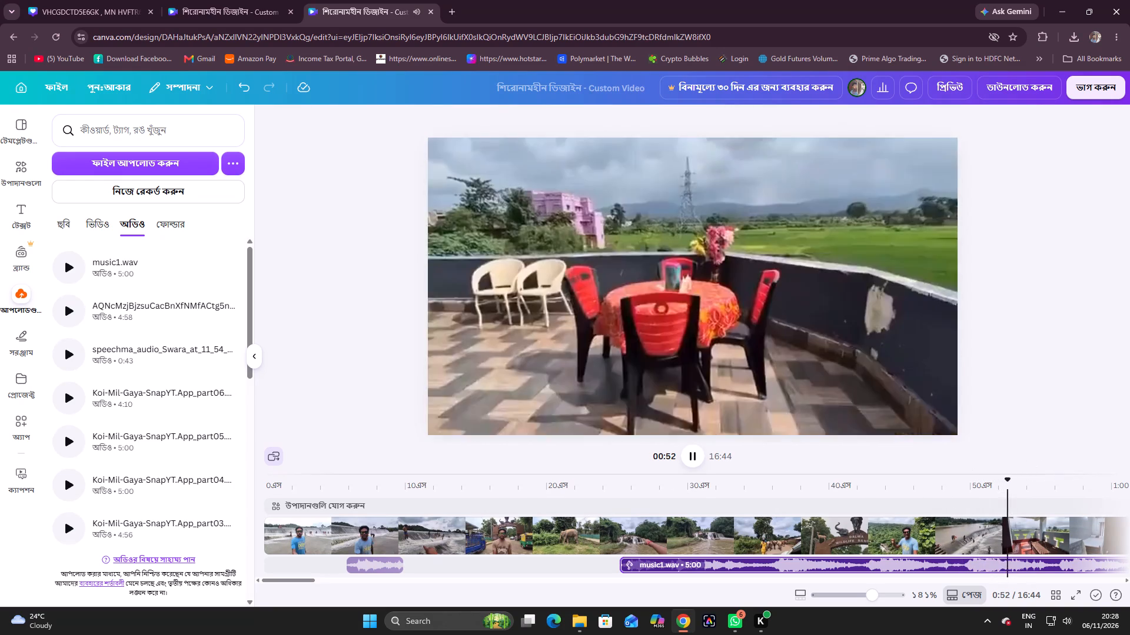
{"action": "left_click_drag", "start_coordinate": [1009, 479], "coordinate": [950, 494]}
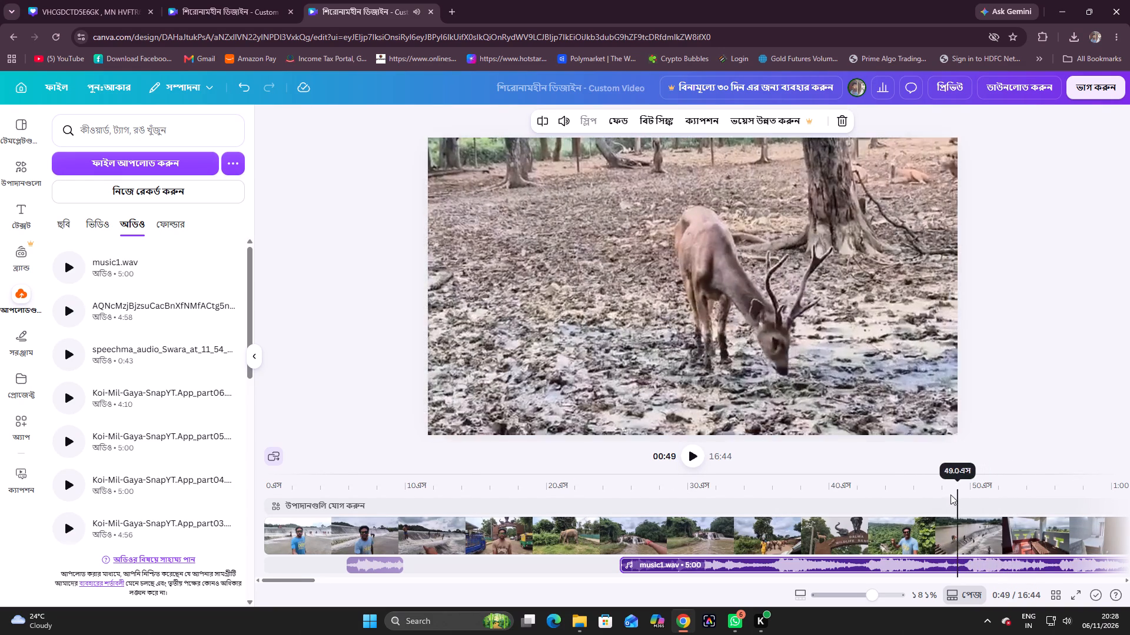
{"action": "left_click_drag", "start_coordinate": [950, 494], "coordinate": [890, 506]}
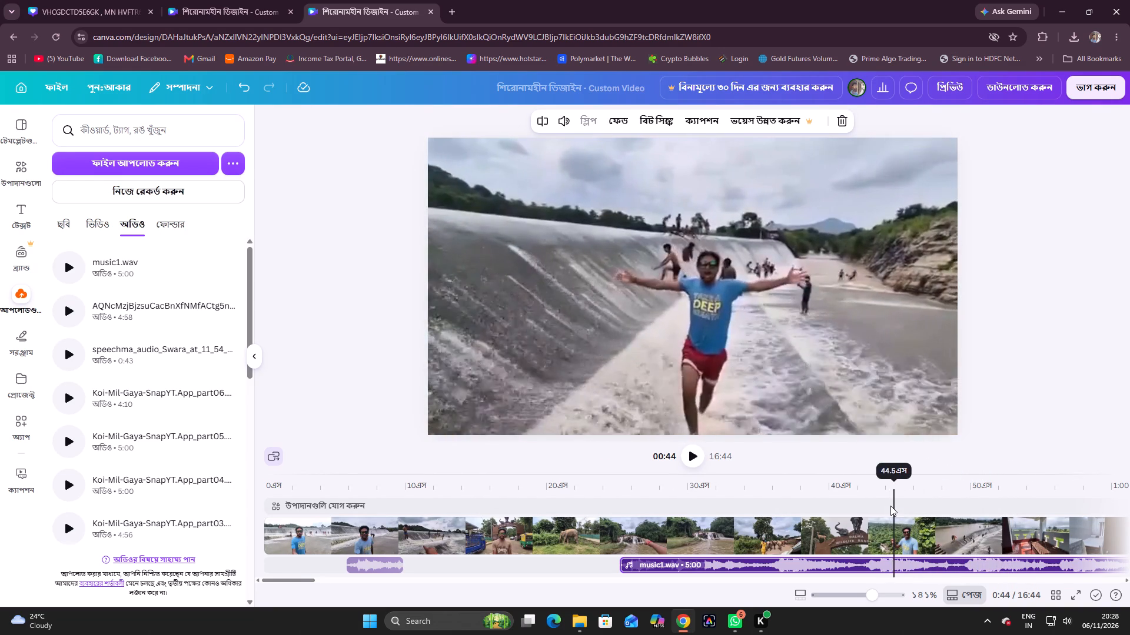
{"action": "left_click_drag", "start_coordinate": [890, 506], "coordinate": [878, 507]}
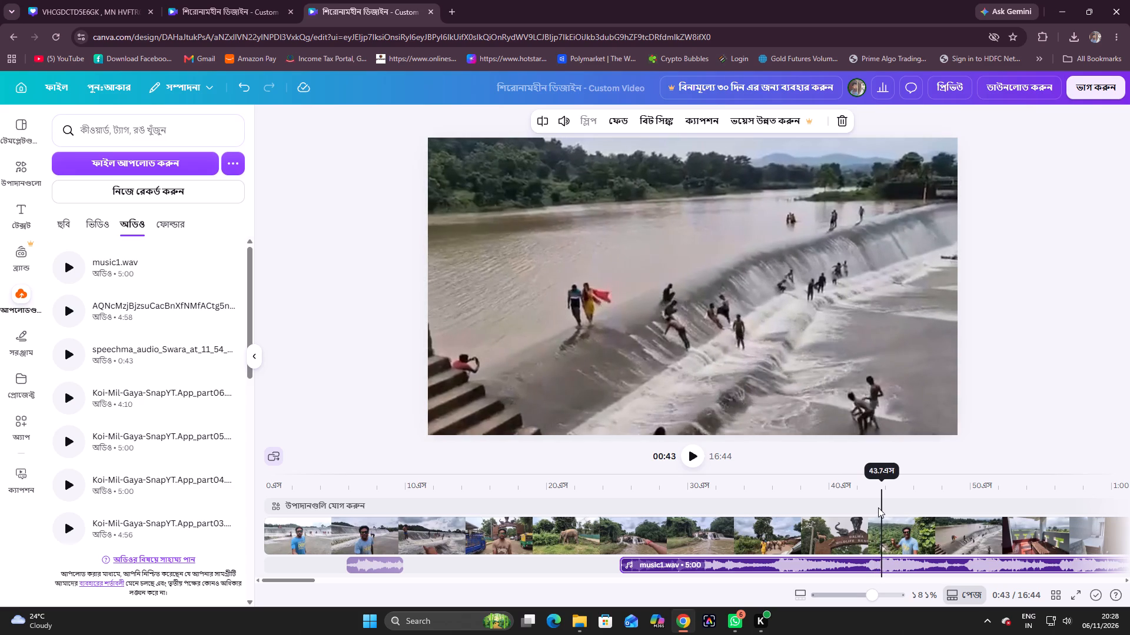
{"action": "left_click_drag", "start_coordinate": [878, 507], "coordinate": [885, 504]}
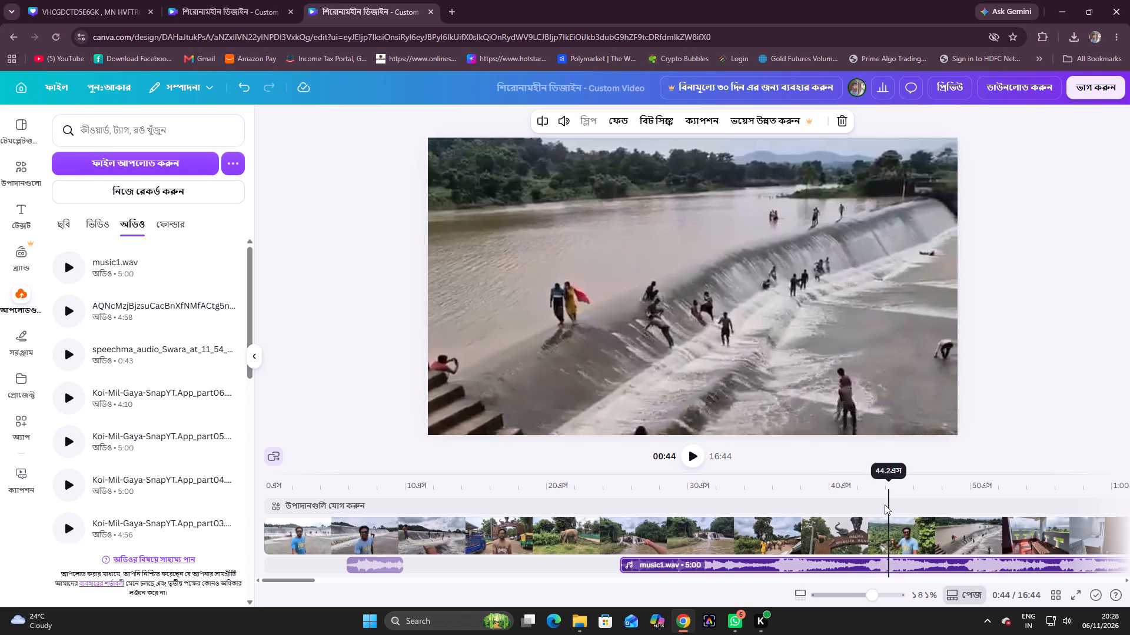
{"action": "left_click_drag", "start_coordinate": [885, 504], "coordinate": [885, 505]}
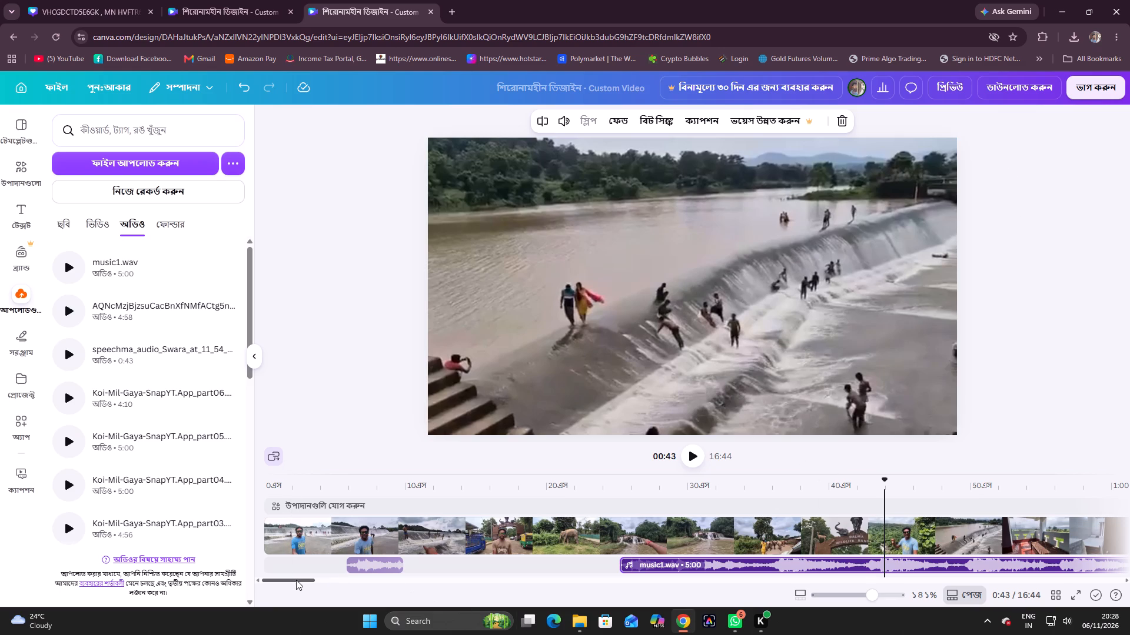
{"action": "left_click_drag", "start_coordinate": [296, 580], "coordinate": [549, 592]}
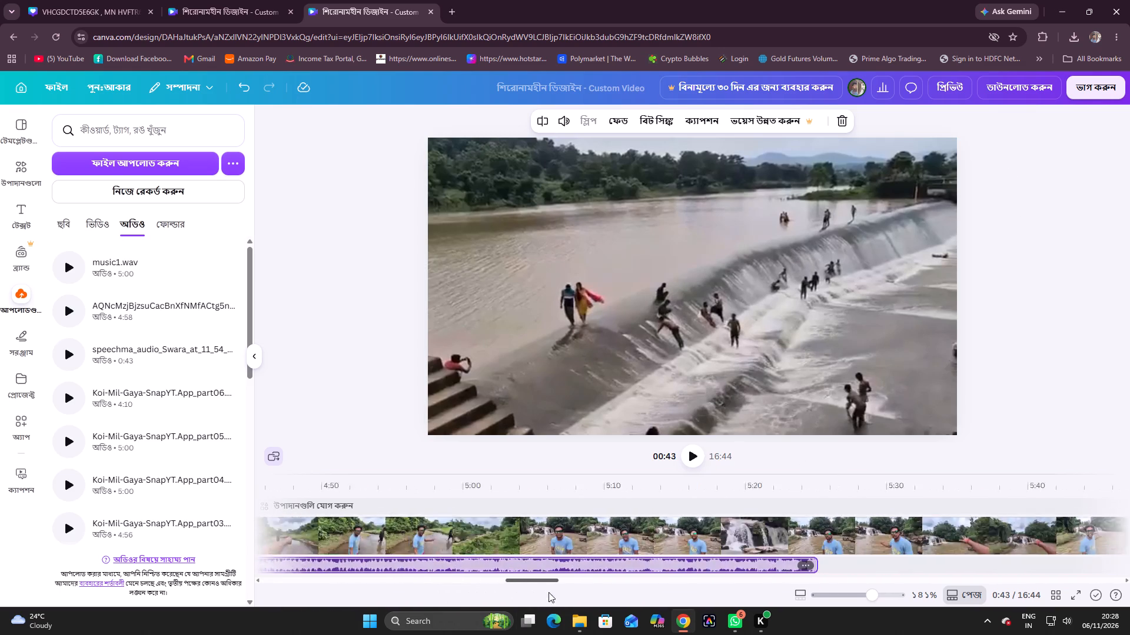
{"action": "left_click_drag", "start_coordinate": [549, 592], "coordinate": [553, 596]}
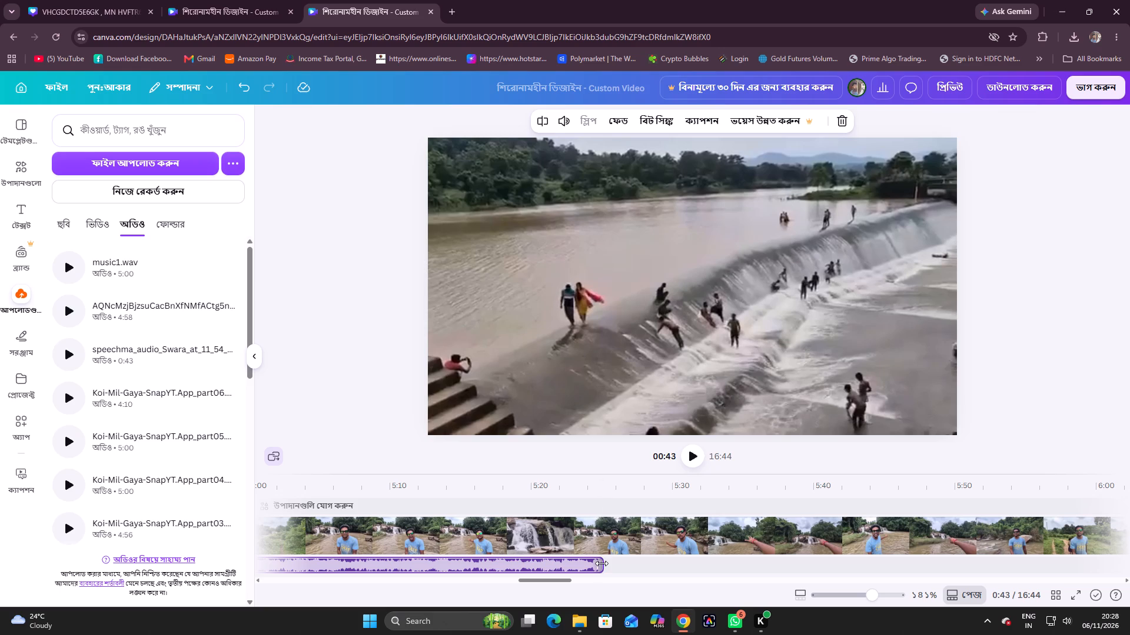
{"action": "left_click_drag", "start_coordinate": [602, 564], "coordinate": [572, 571]}
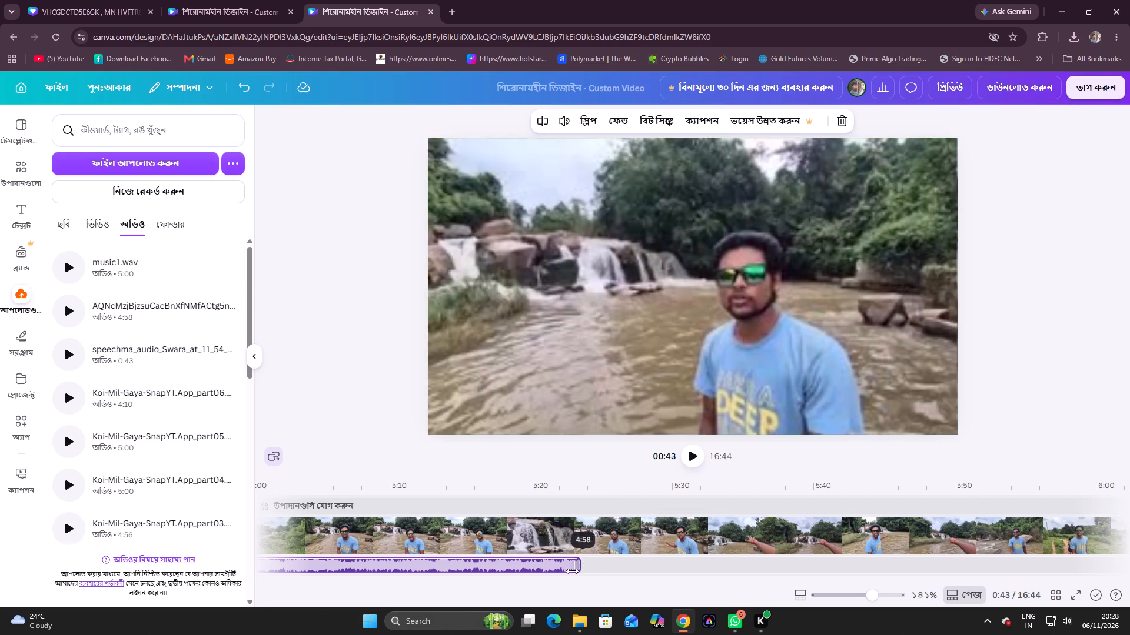
{"action": "left_click_drag", "start_coordinate": [572, 571], "coordinate": [286, 557]}
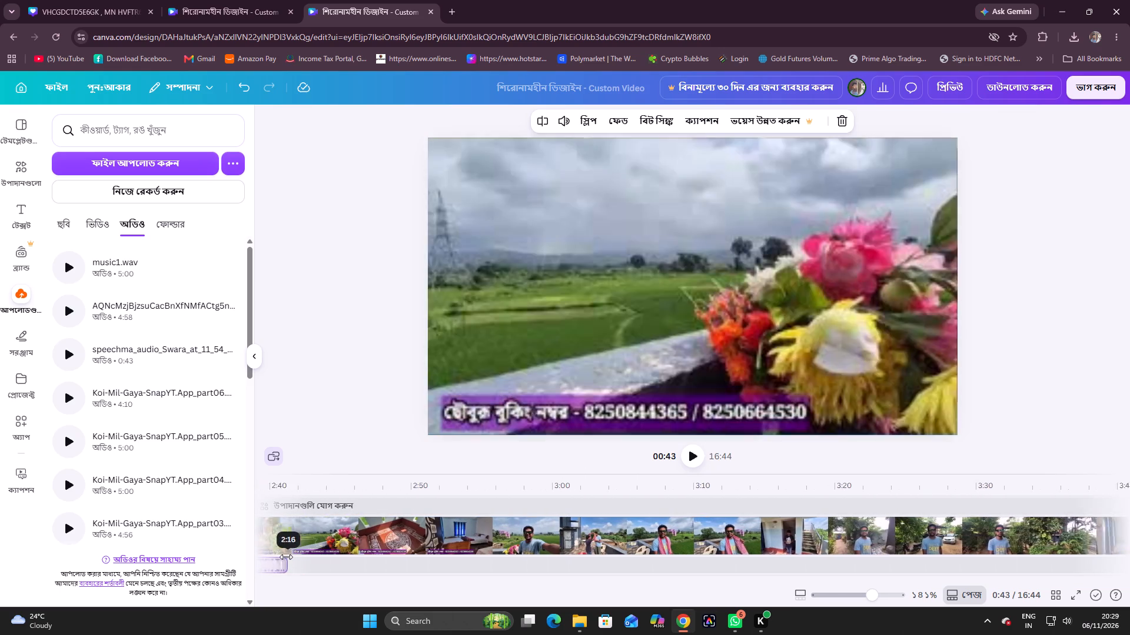
{"action": "left_click_drag", "start_coordinate": [286, 557], "coordinate": [284, 560]}
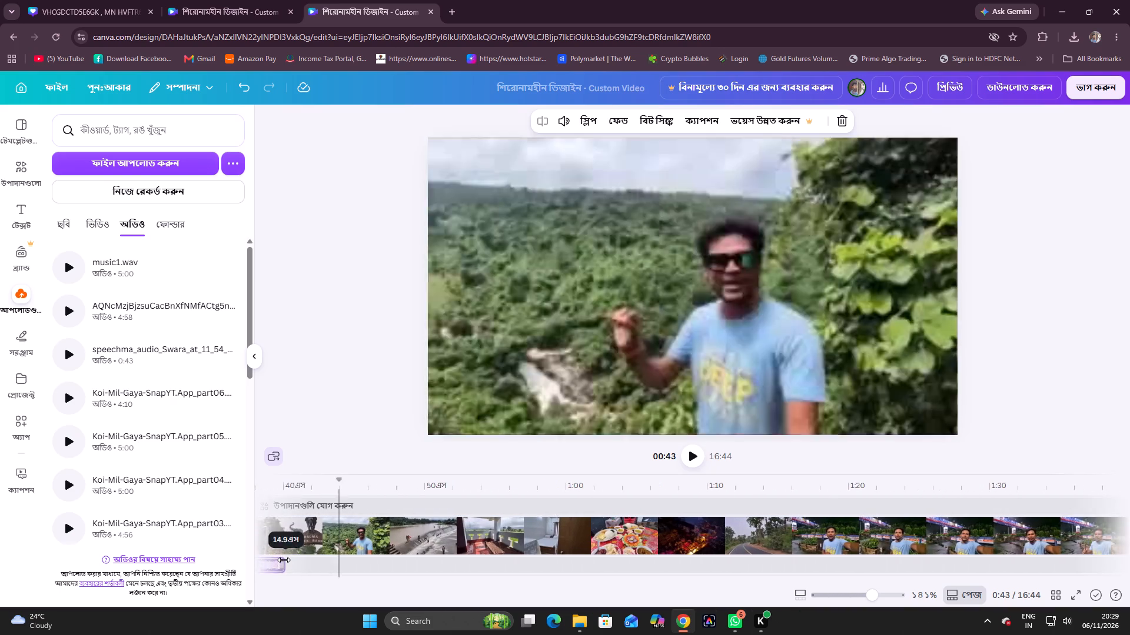
{"action": "left_click_drag", "start_coordinate": [284, 560], "coordinate": [592, 592]}
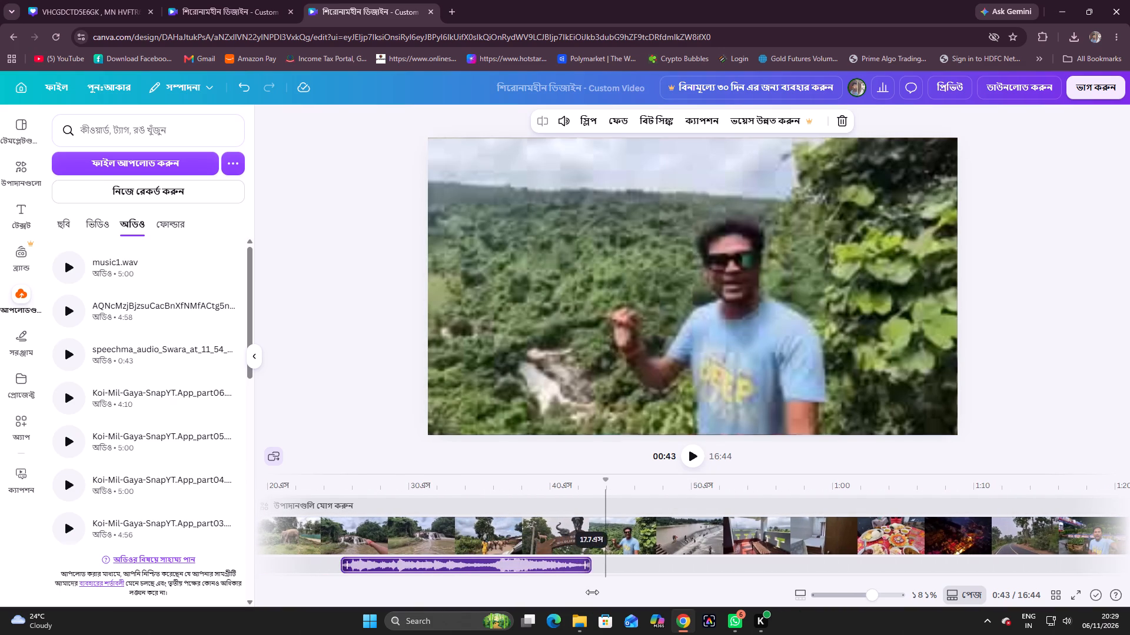
{"action": "left_click_drag", "start_coordinate": [592, 592], "coordinate": [603, 591]}
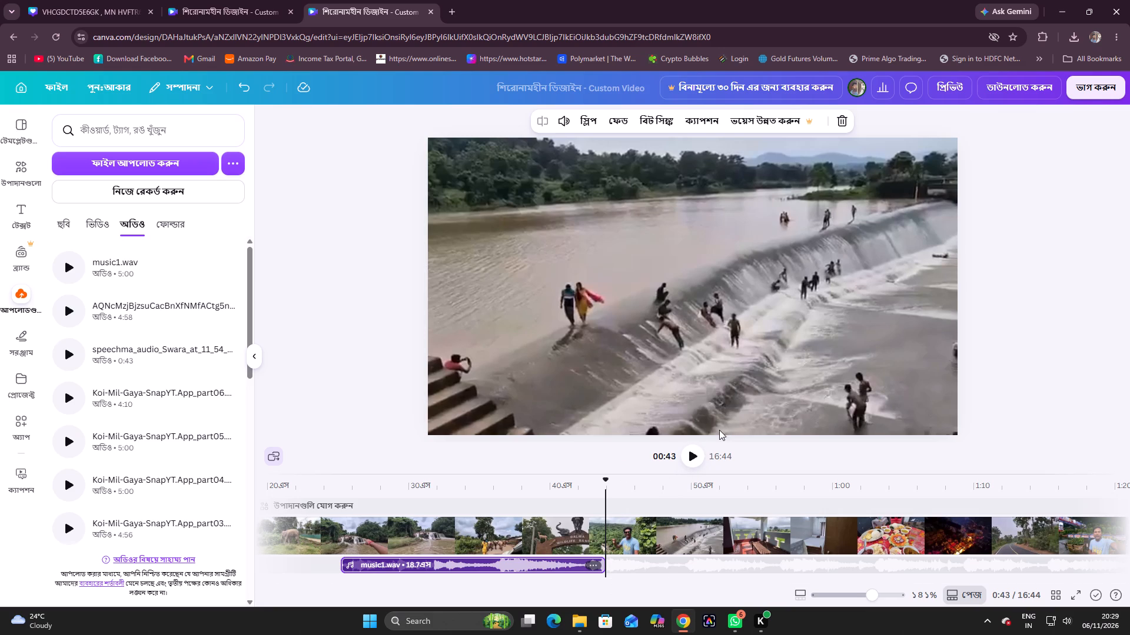
Add a third music1.wav clip starting at the close shot of water pouring over the weir, about 46 s.
{"action": "left_click", "coordinate": [690, 457]}
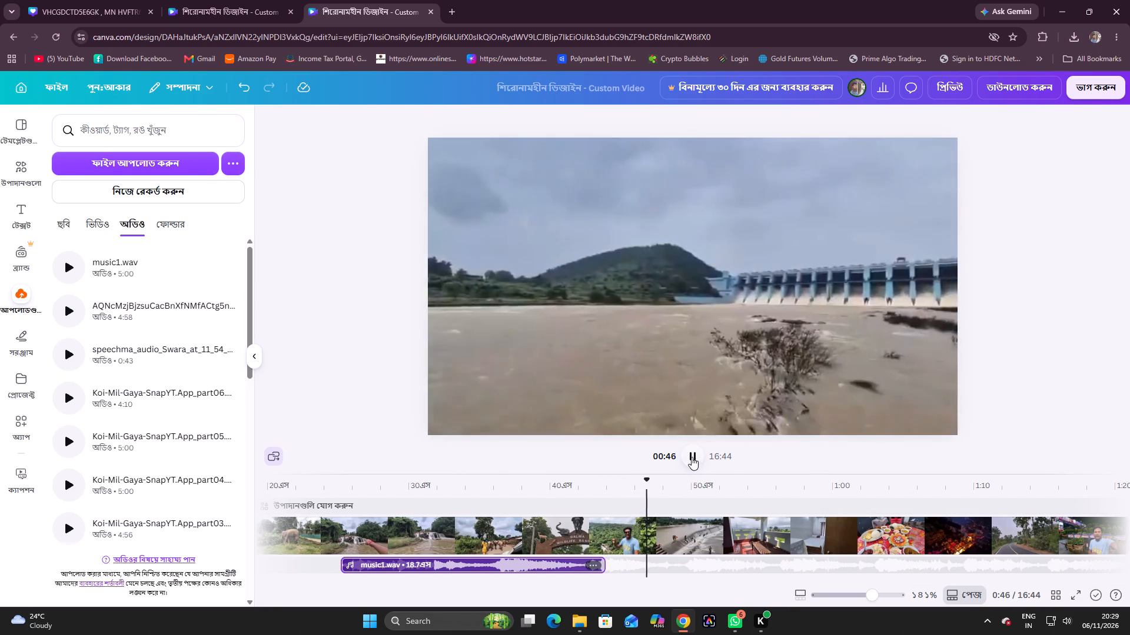
{"action": "left_click", "coordinate": [690, 457]}
{"action": "left_click_drag", "start_coordinate": [658, 480], "coordinate": [655, 480]}
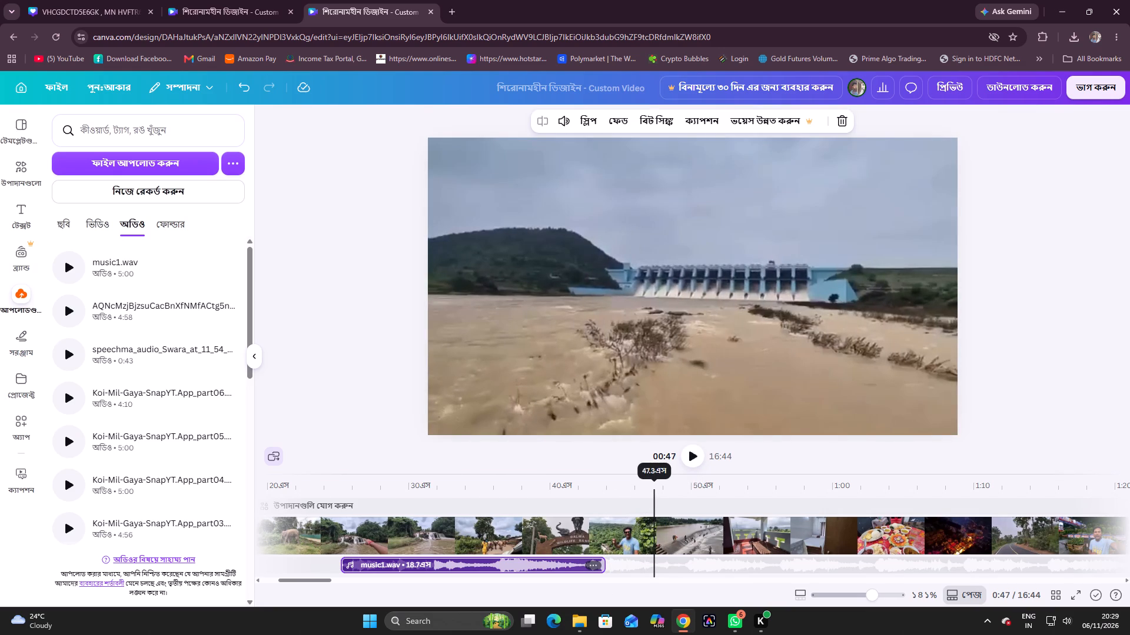
{"action": "left_click_drag", "start_coordinate": [655, 480], "coordinate": [624, 492]}
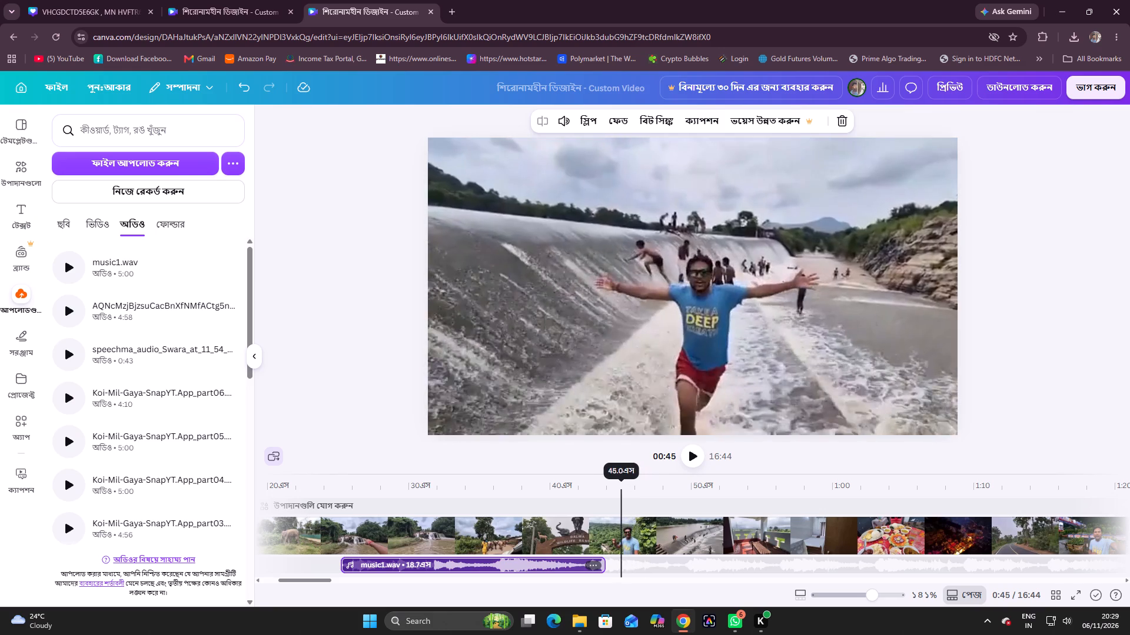
{"action": "left_click_drag", "start_coordinate": [624, 492], "coordinate": [628, 496]}
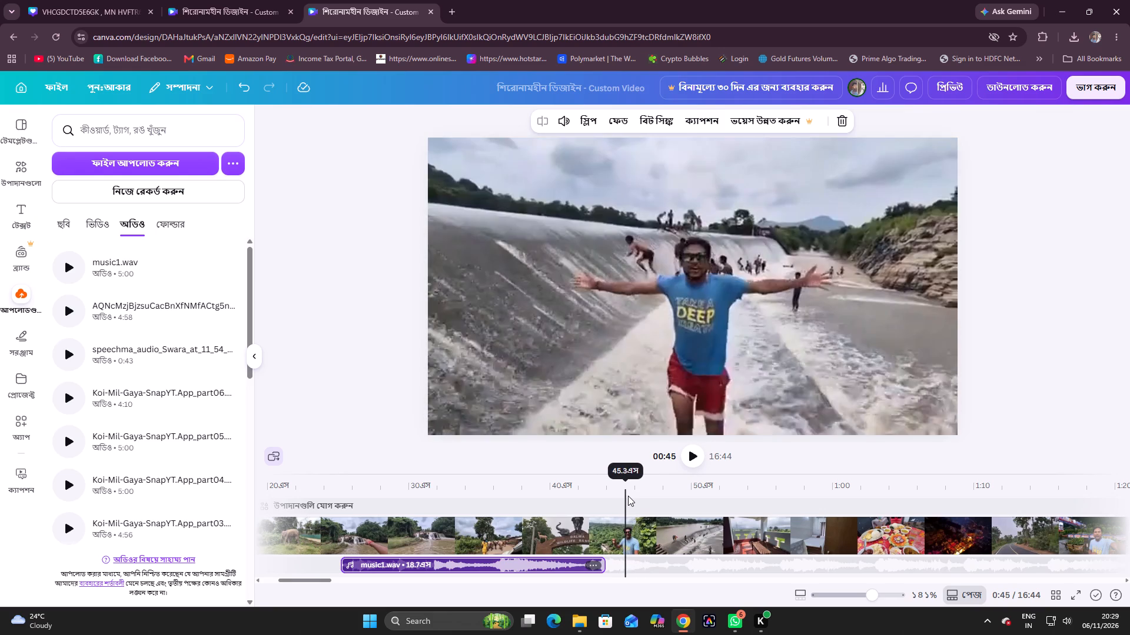
{"action": "left_click_drag", "start_coordinate": [628, 496], "coordinate": [630, 497]}
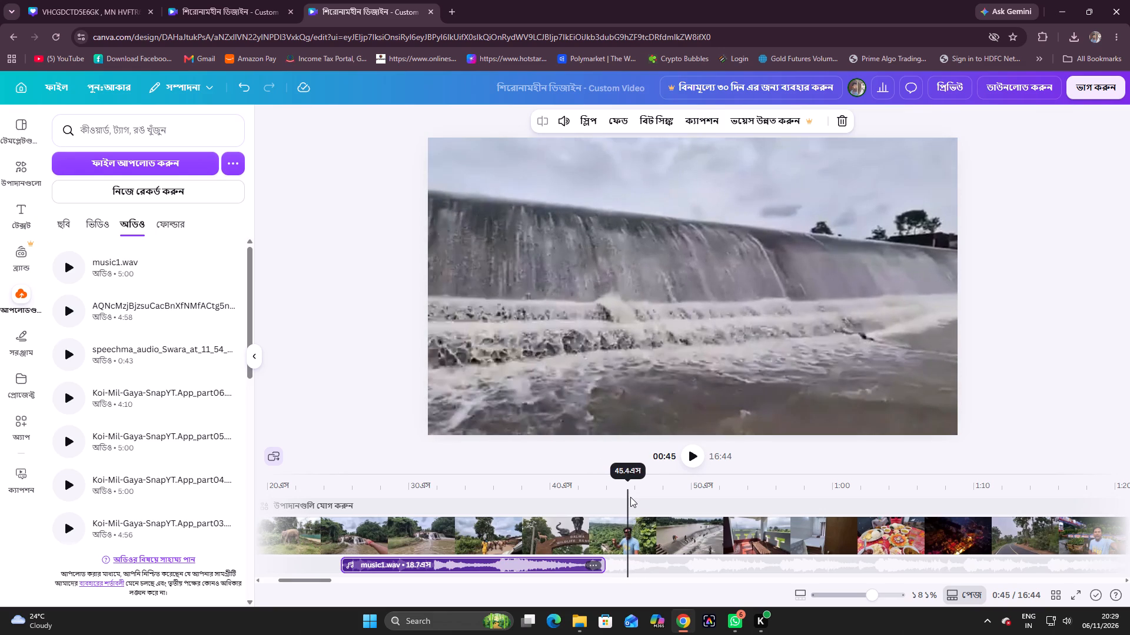
{"action": "left_click_drag", "start_coordinate": [630, 497], "coordinate": [629, 502]}
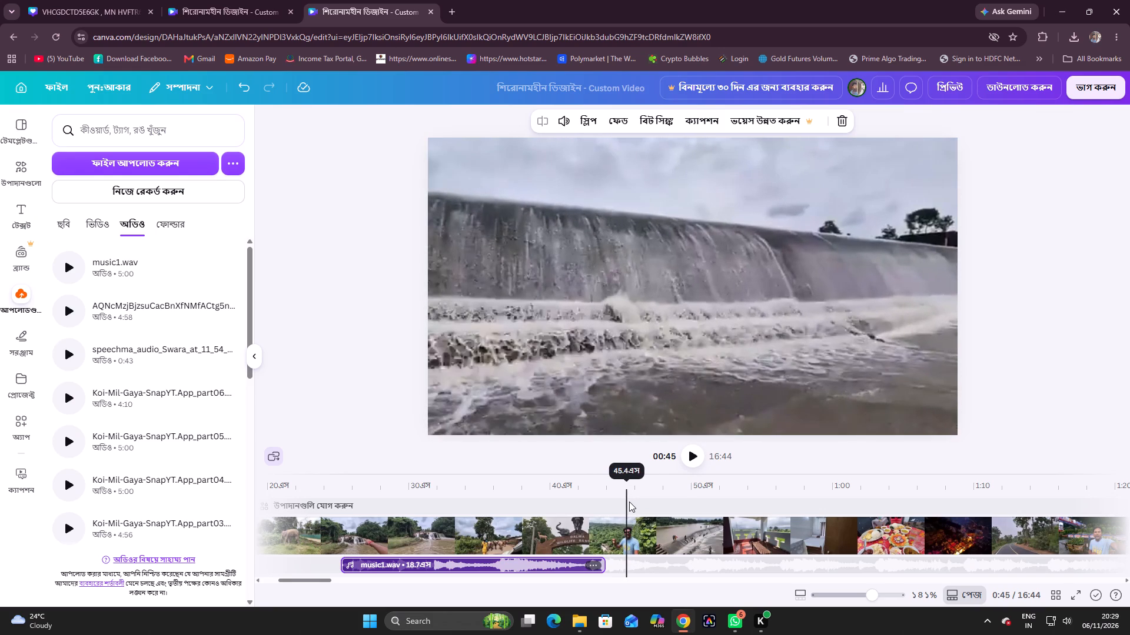
{"action": "left_click_drag", "start_coordinate": [629, 502], "coordinate": [634, 503]}
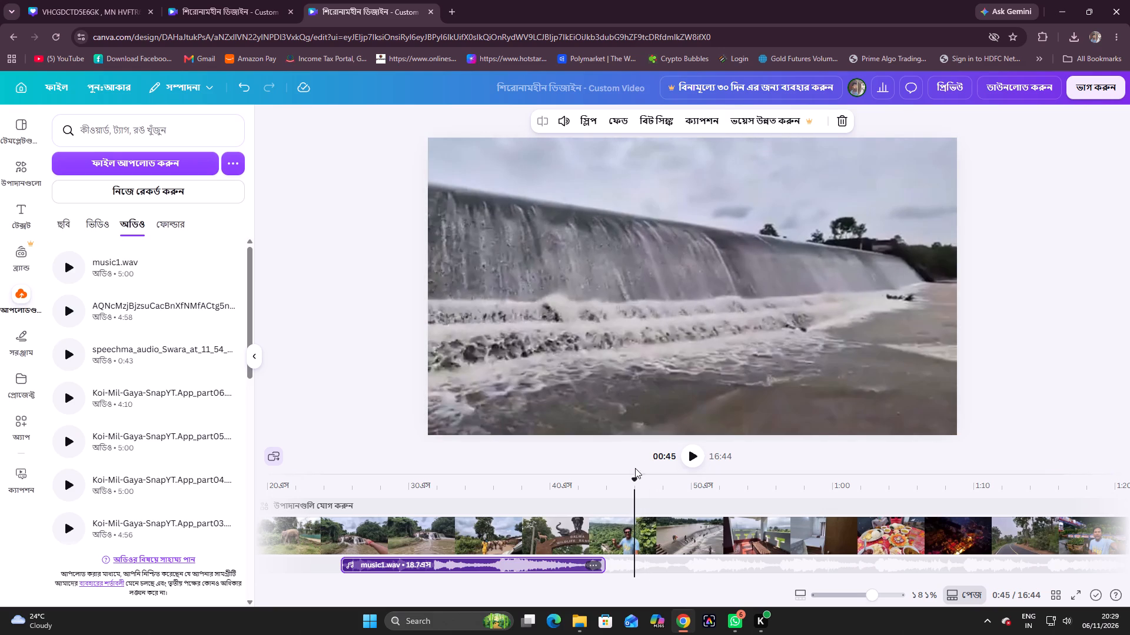
{"action": "left_click", "coordinate": [143, 272]}
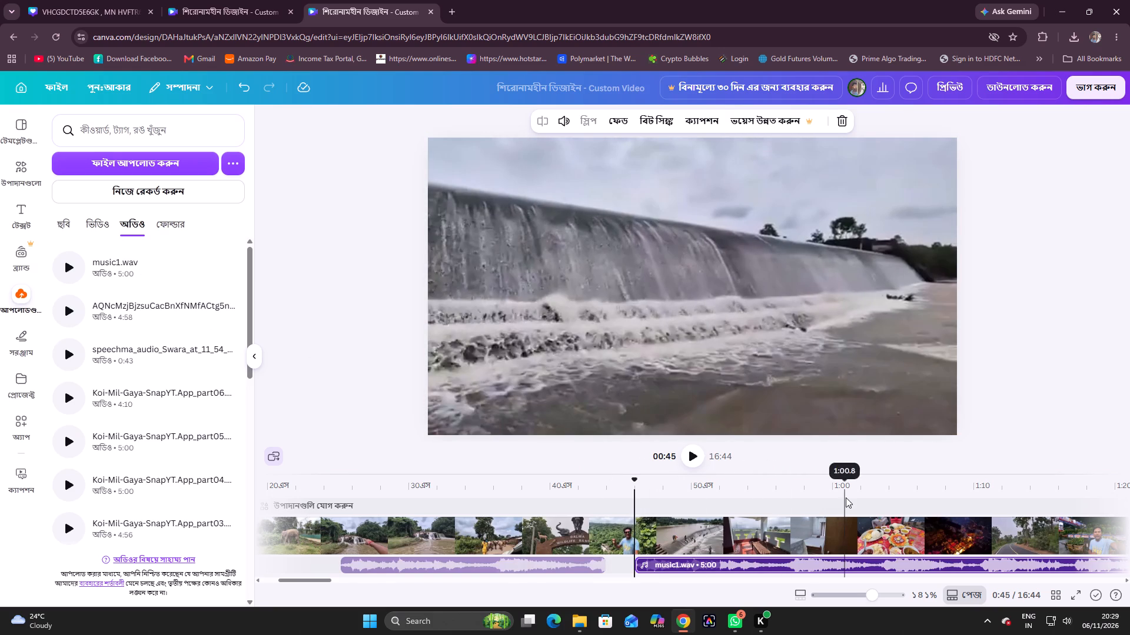
Preview the third music1.wav clip from about 46 s to 53 s, and move its start back to the fade to black, about 25 s.
{"action": "left_click", "coordinate": [686, 460]}
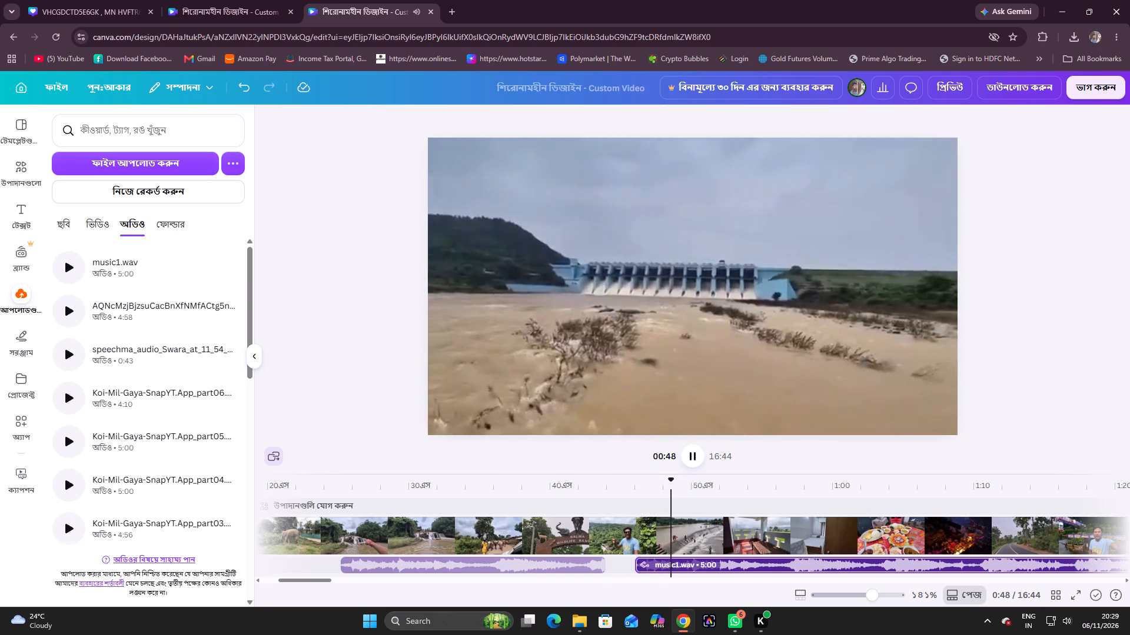
{"action": "left_click_drag", "start_coordinate": [674, 479], "coordinate": [634, 497]}
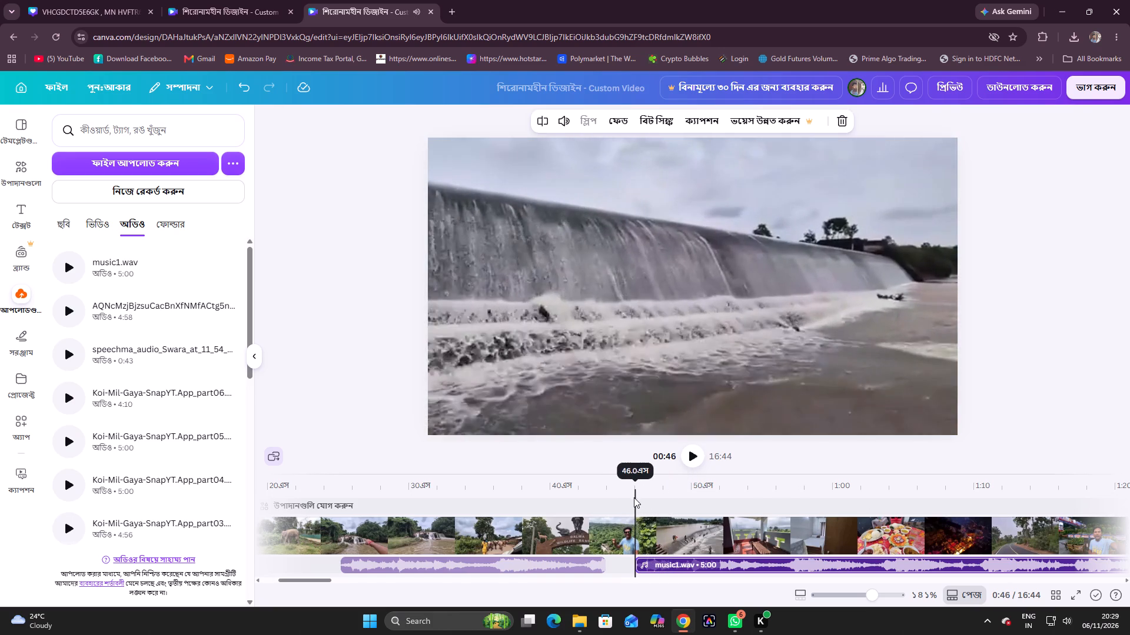
{"action": "left_click_drag", "start_coordinate": [634, 497], "coordinate": [634, 502]}
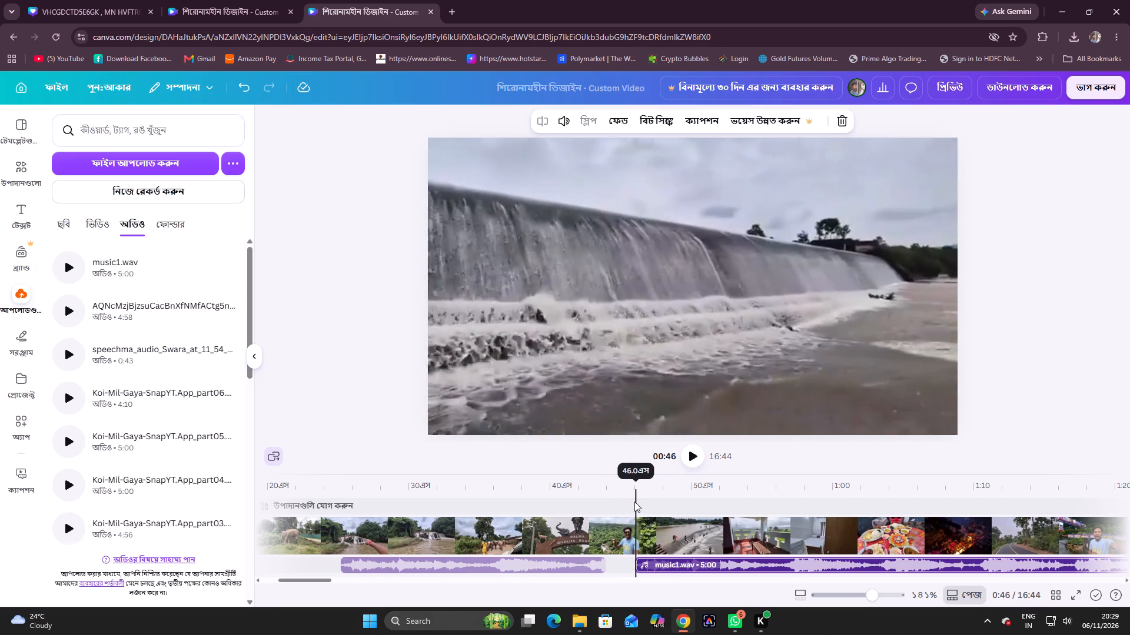
{"action": "left_click", "coordinate": [692, 456]}
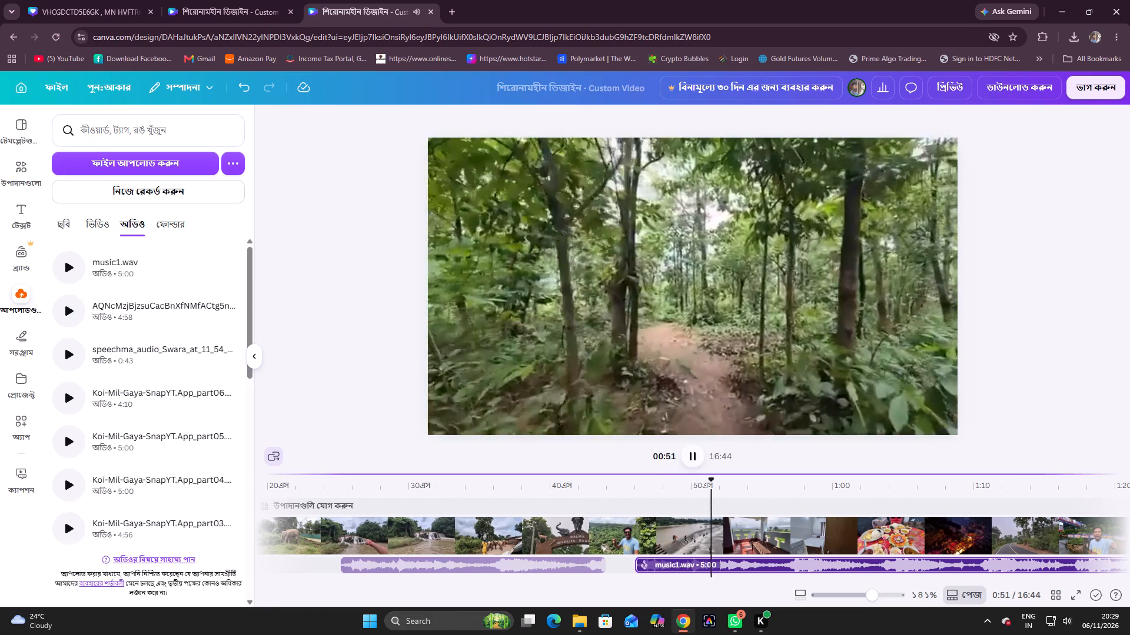
{"action": "left_click", "coordinate": [692, 462]}
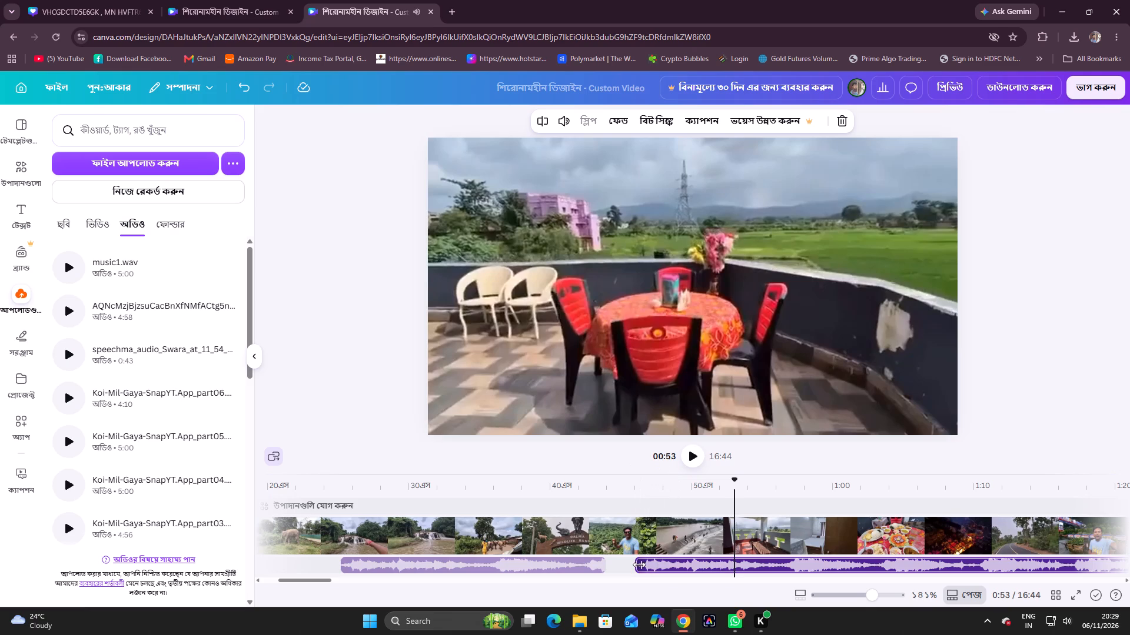
{"action": "left_click_drag", "start_coordinate": [639, 564], "coordinate": [438, 570]}
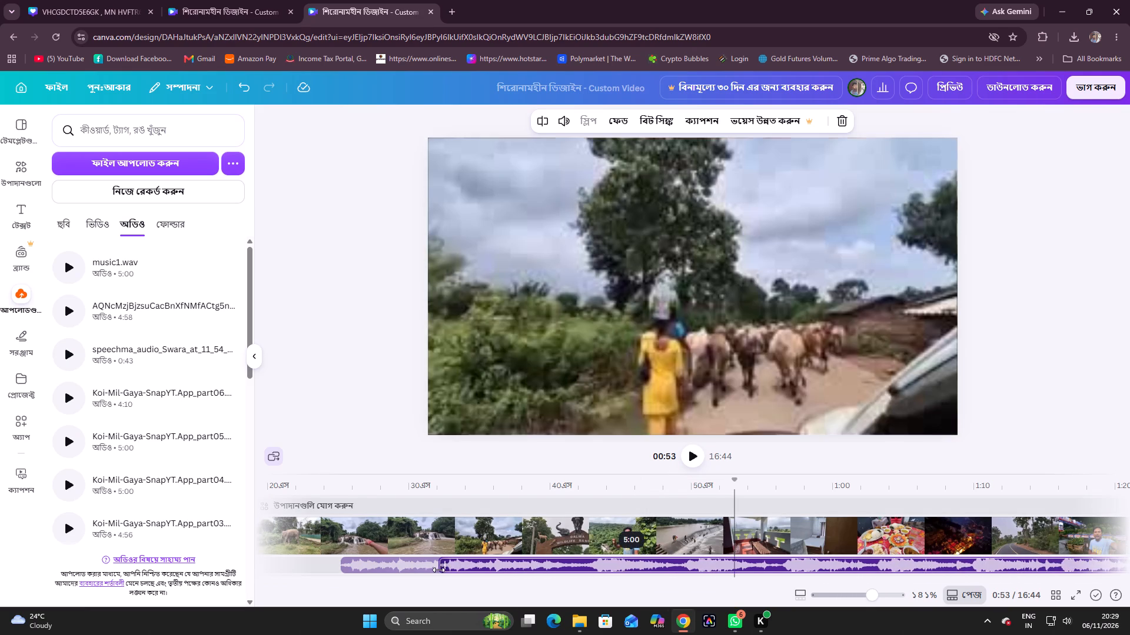
{"action": "left_click_drag", "start_coordinate": [438, 570], "coordinate": [377, 566]}
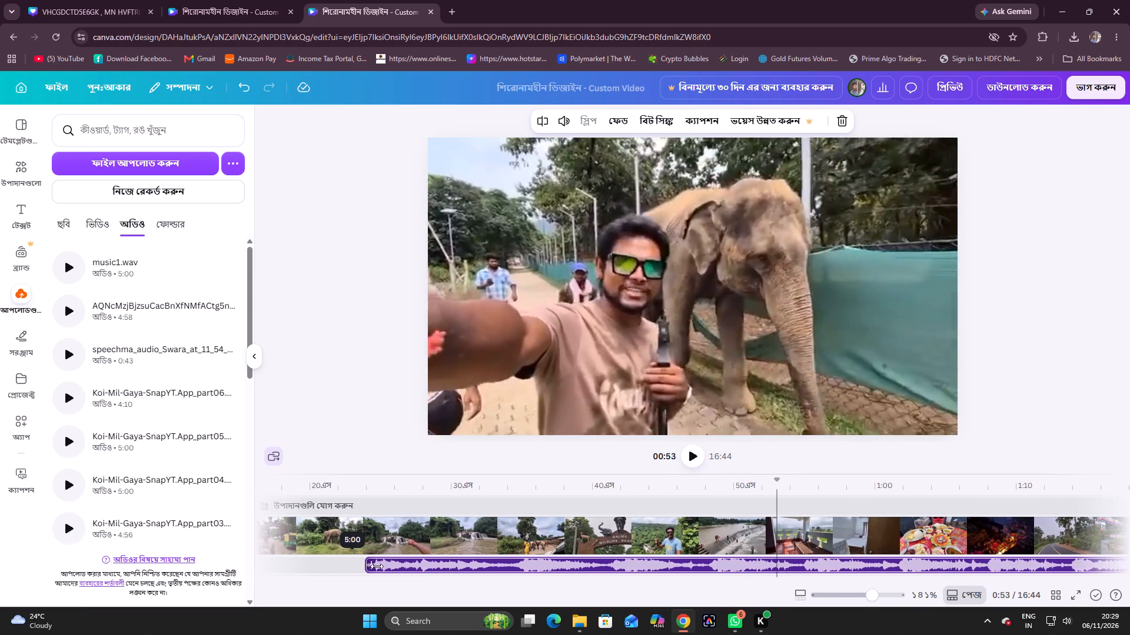
{"action": "left_click_drag", "start_coordinate": [377, 566], "coordinate": [391, 570]}
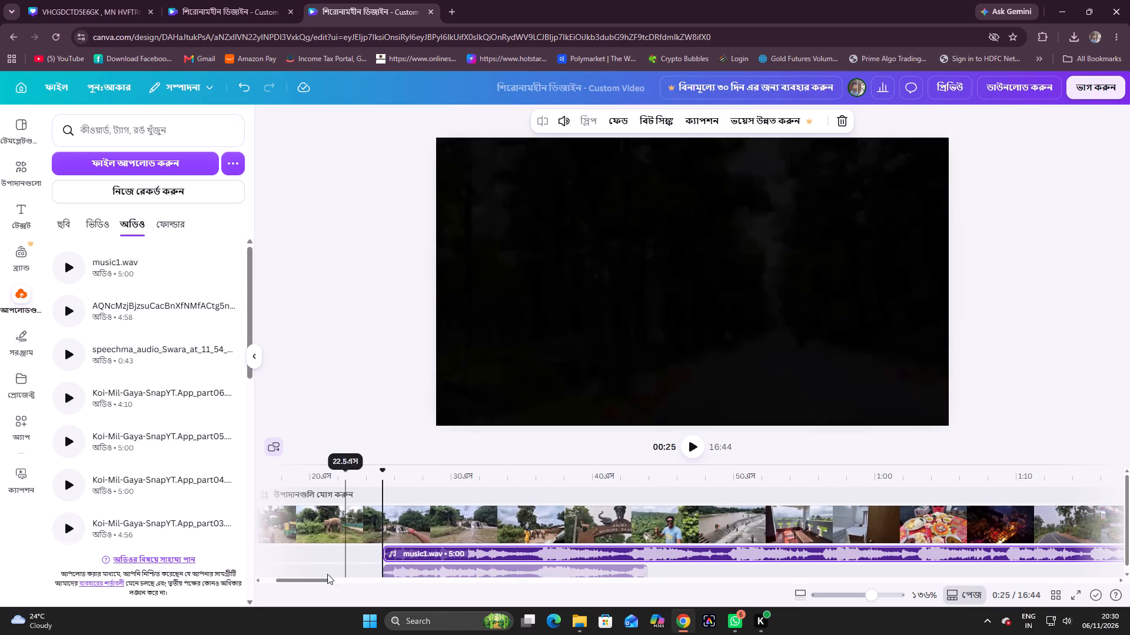
Trim the end of the third music1.wav clip back to the wide weir shot at about 44 s, making it 18.7 s long.
{"action": "left_click_drag", "start_coordinate": [308, 580], "coordinate": [663, 594]}
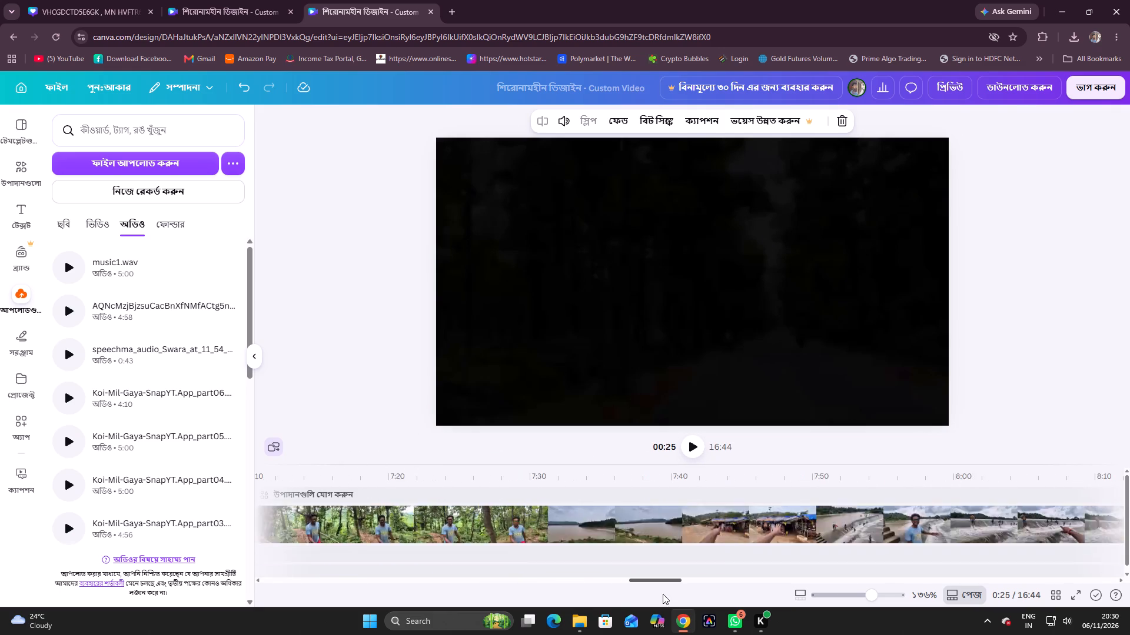
{"action": "left_click_drag", "start_coordinate": [663, 594], "coordinate": [544, 600]}
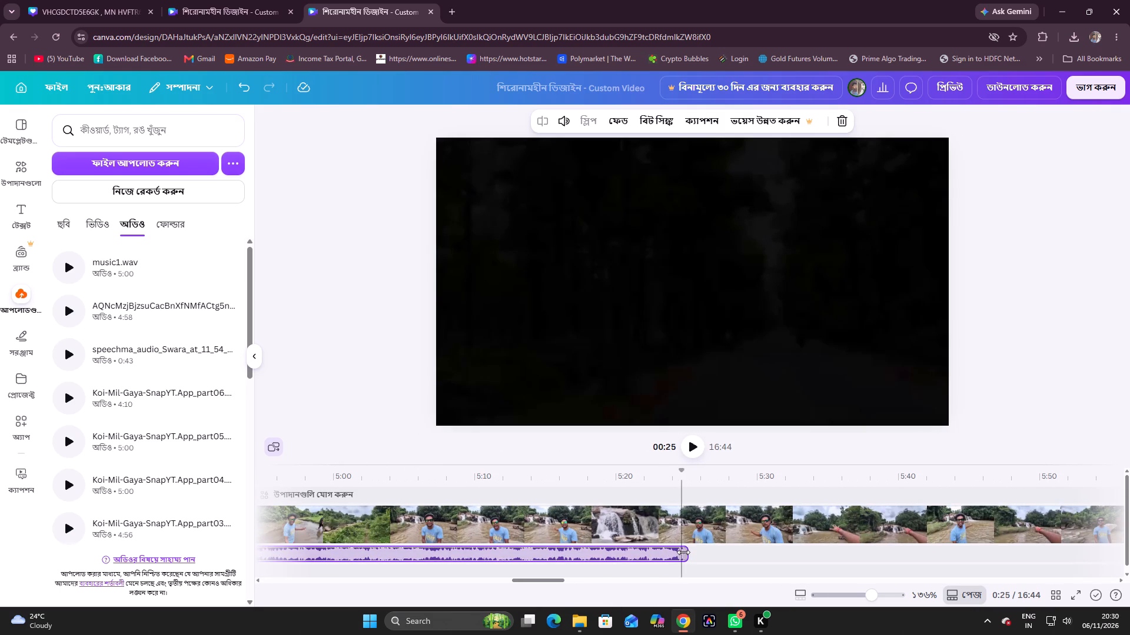
{"action": "left_click_drag", "start_coordinate": [683, 552], "coordinate": [285, 548]}
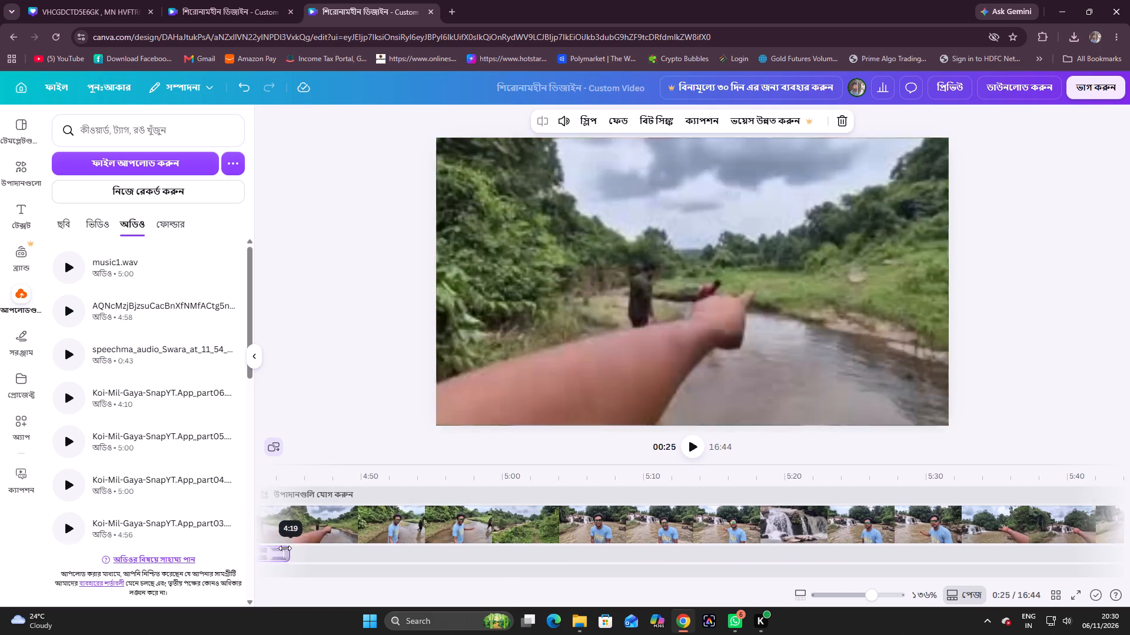
{"action": "left_click_drag", "start_coordinate": [285, 548], "coordinate": [331, 551]}
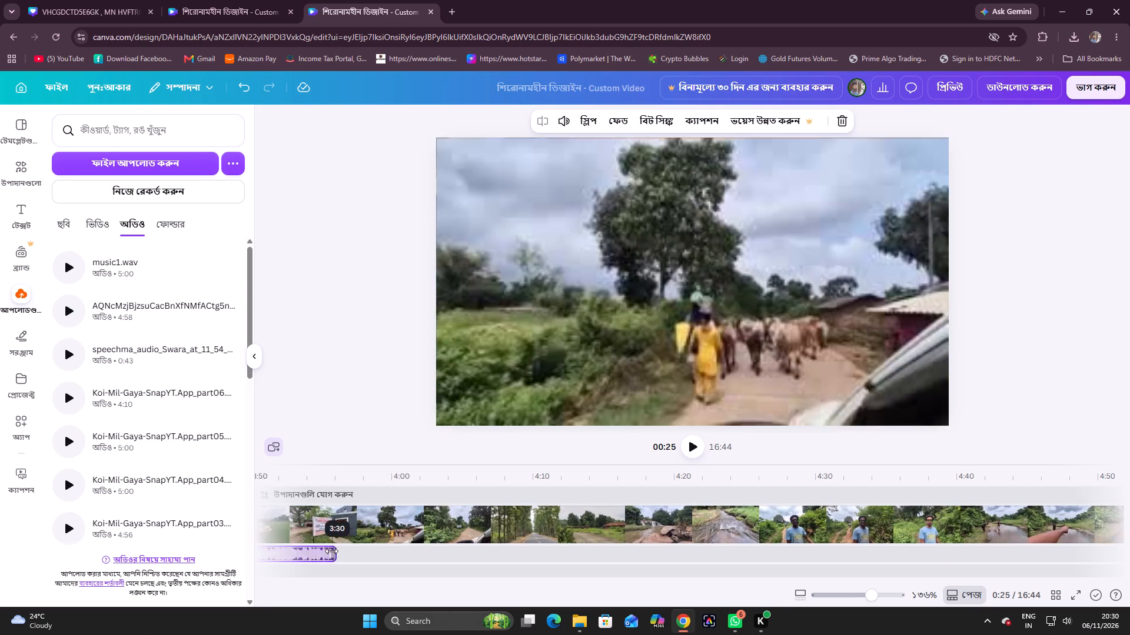
{"action": "left_click_drag", "start_coordinate": [331, 551], "coordinate": [325, 555]}
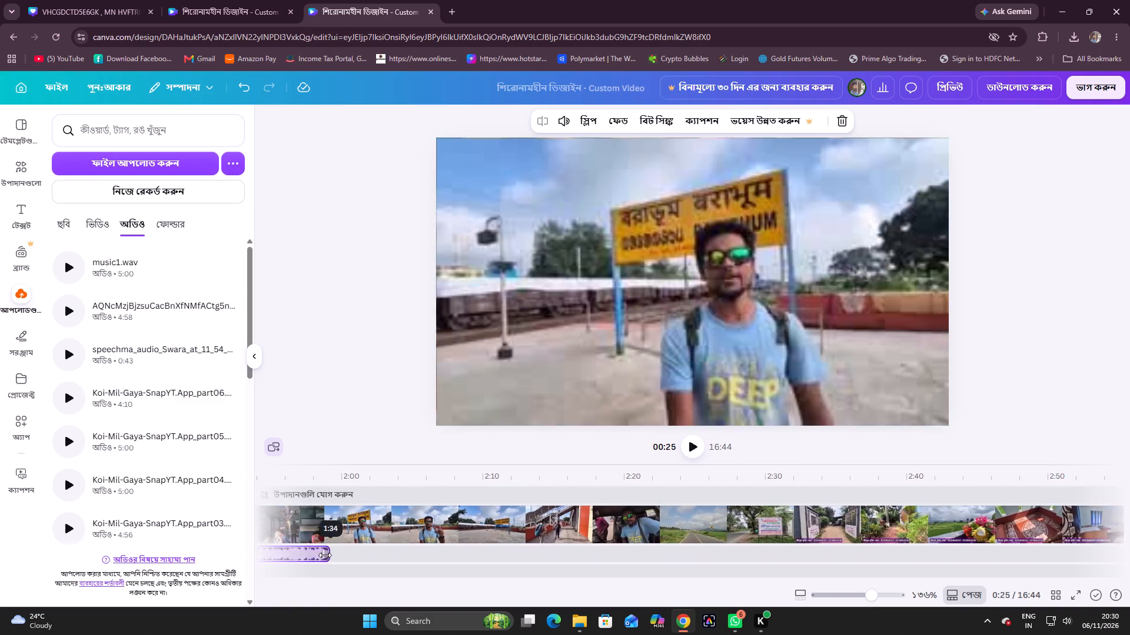
{"action": "left_click_drag", "start_coordinate": [325, 555], "coordinate": [454, 566]}
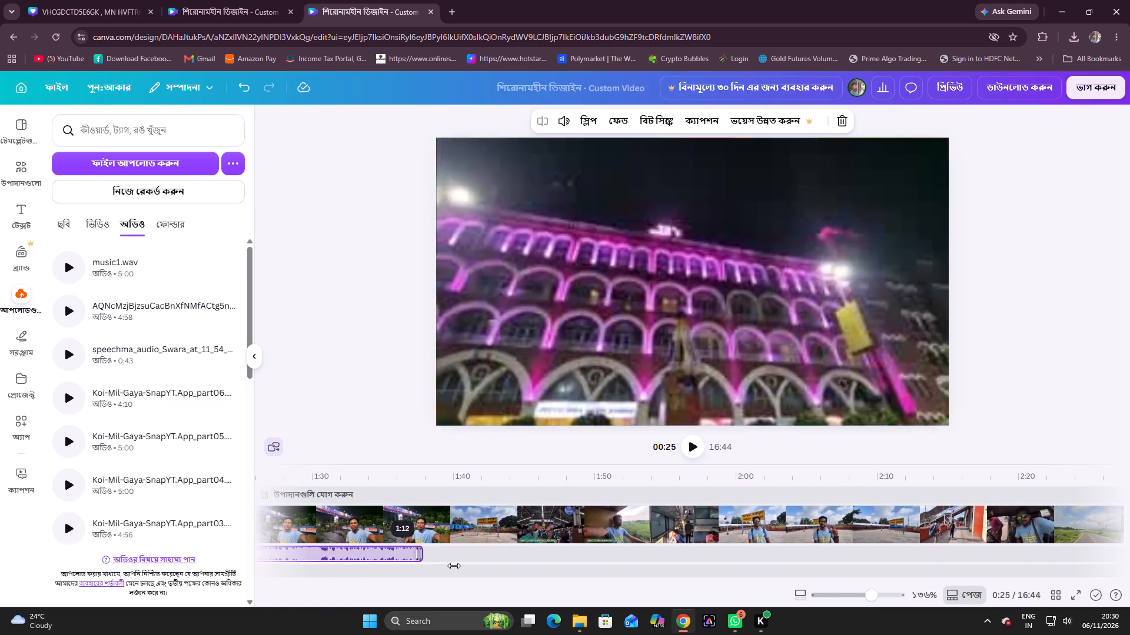
{"action": "left_click_drag", "start_coordinate": [454, 566], "coordinate": [294, 563]}
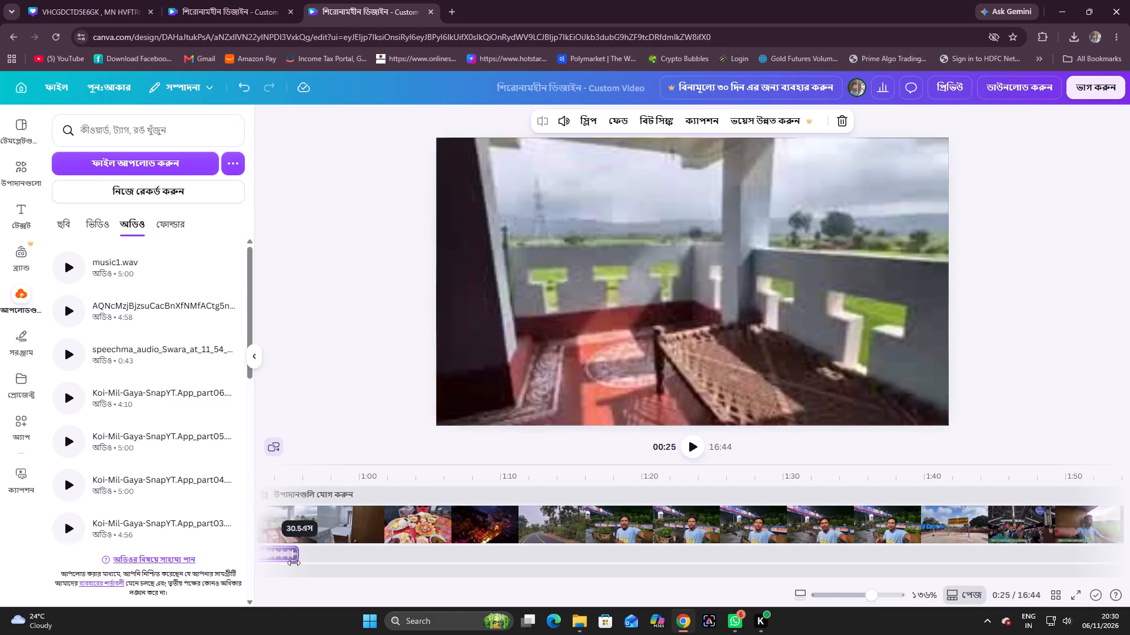
{"action": "left_click_drag", "start_coordinate": [294, 563], "coordinate": [582, 583]}
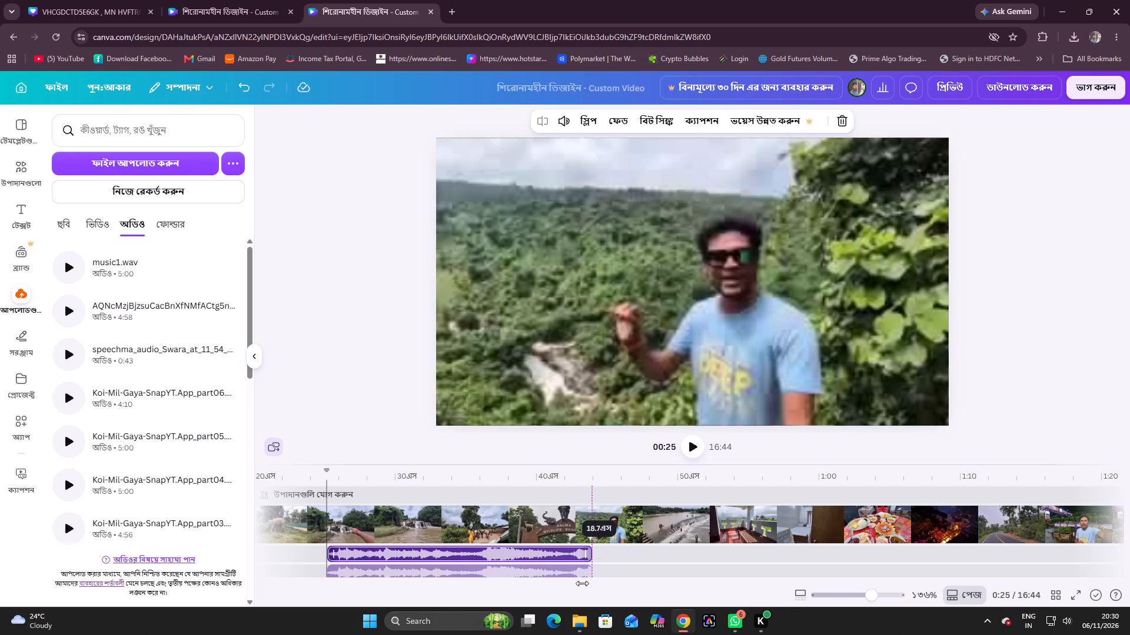
{"action": "left_click_drag", "start_coordinate": [582, 583], "coordinate": [583, 583]}
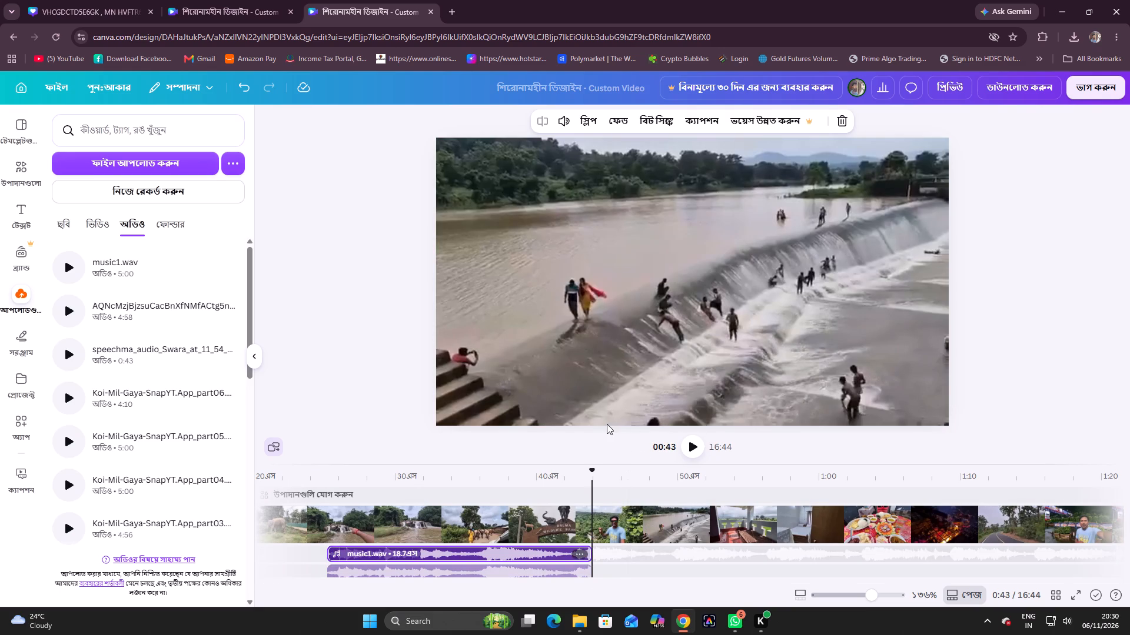
Play from about 43 s to find the close shot of water pouring over the weir, and add a fourth music1.wav clip at 45.4 s.
{"action": "left_click", "coordinate": [690, 448]}
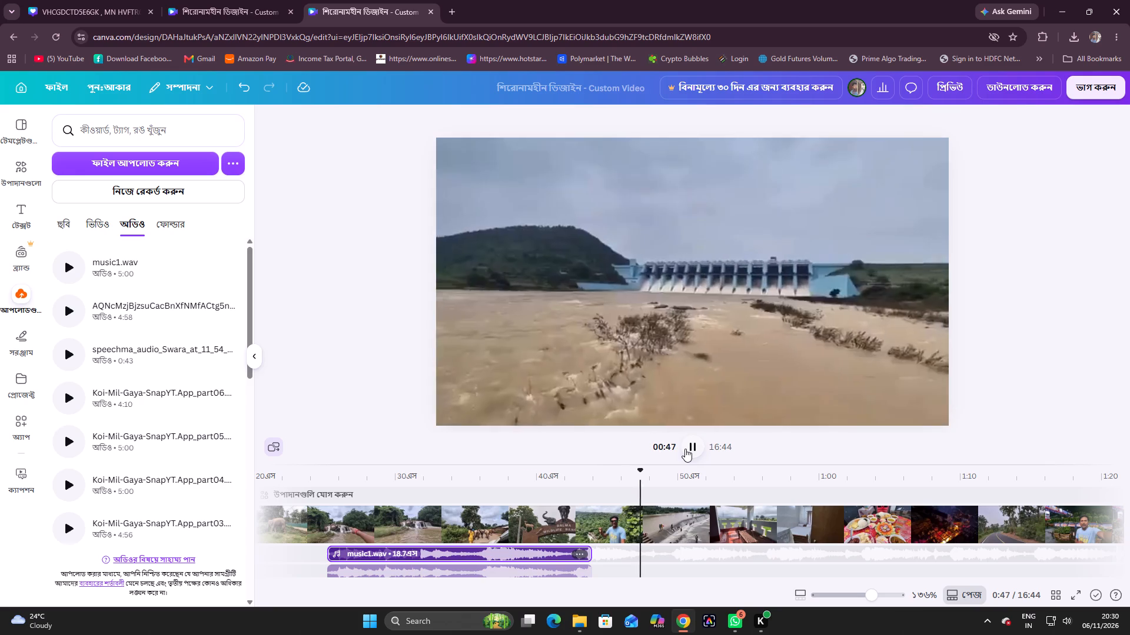
{"action": "left_click_drag", "start_coordinate": [650, 472], "coordinate": [611, 489]}
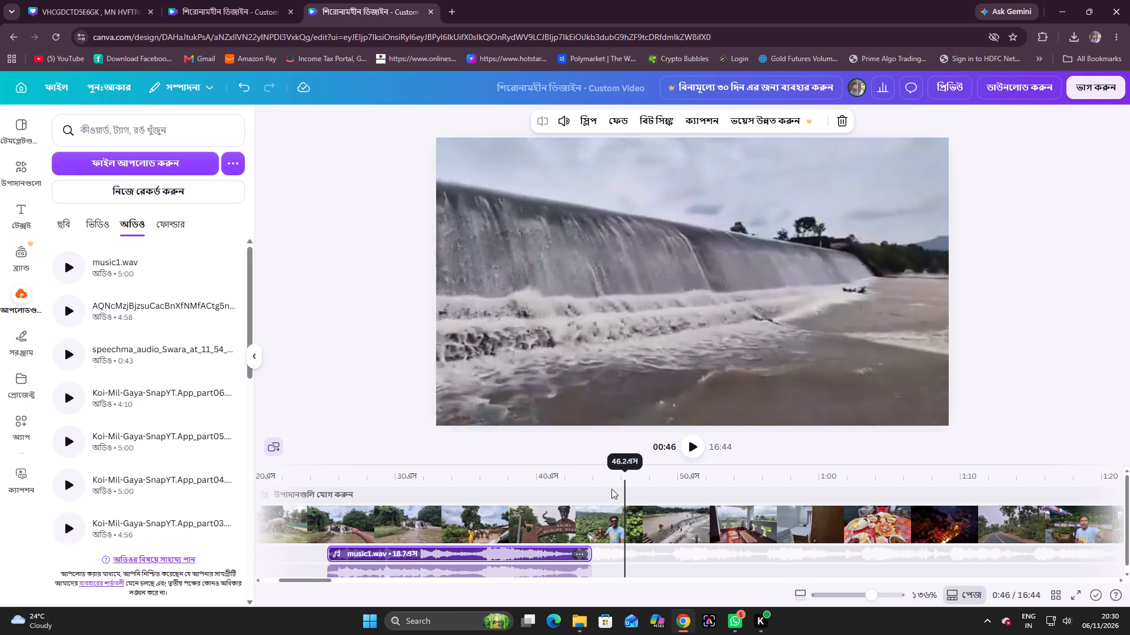
{"action": "left_click_drag", "start_coordinate": [611, 489], "coordinate": [610, 492]}
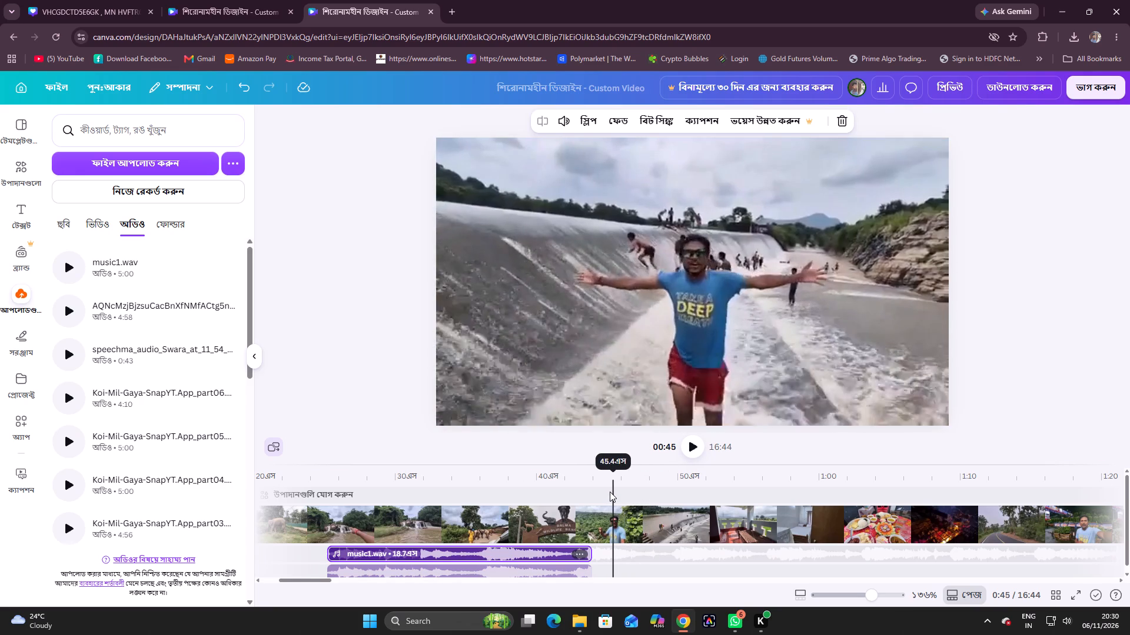
{"action": "left_click_drag", "start_coordinate": [610, 492], "coordinate": [611, 492]}
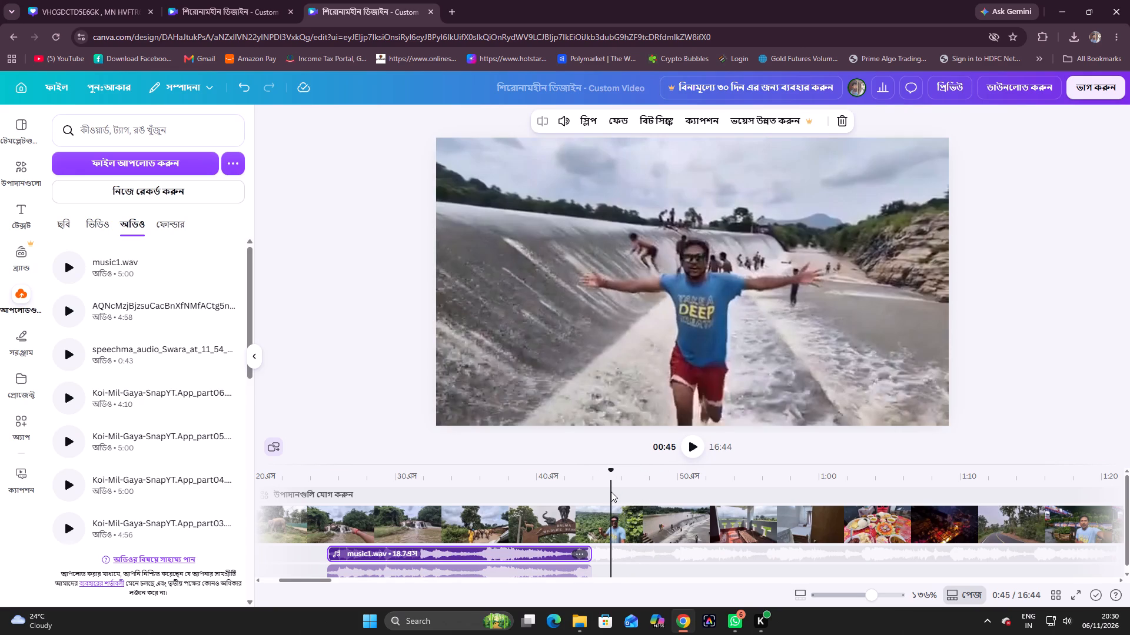
{"action": "left_click_drag", "start_coordinate": [609, 471], "coordinate": [611, 472]}
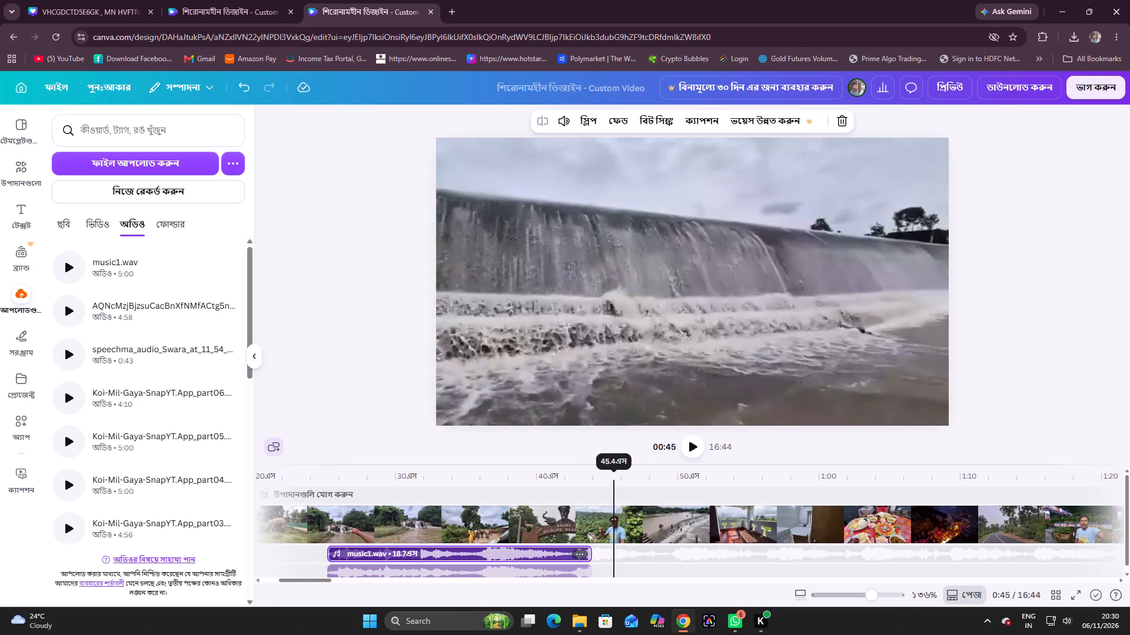
{"action": "left_click_drag", "start_coordinate": [611, 472], "coordinate": [608, 476]}
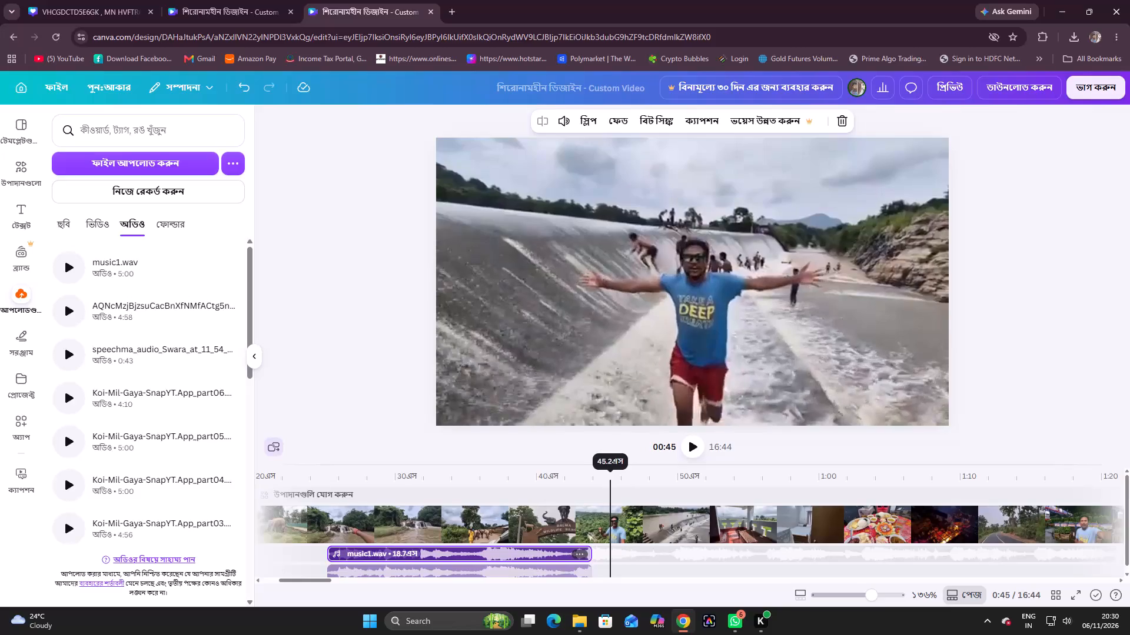
{"action": "left_click_drag", "start_coordinate": [608, 476], "coordinate": [611, 477]}
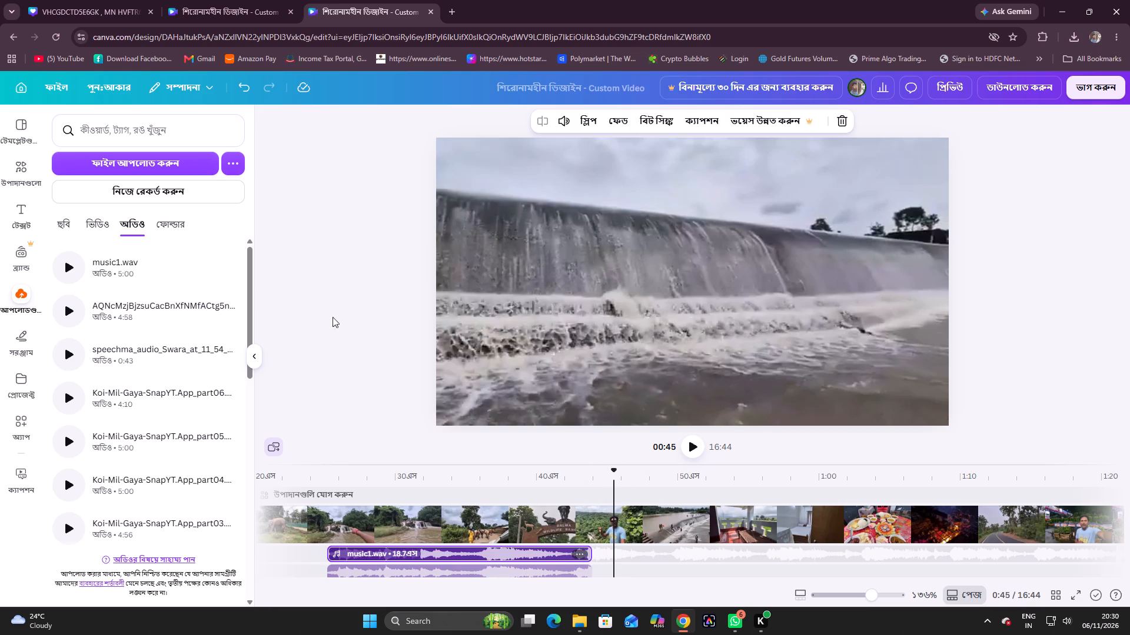
{"action": "left_click", "coordinate": [169, 276]}
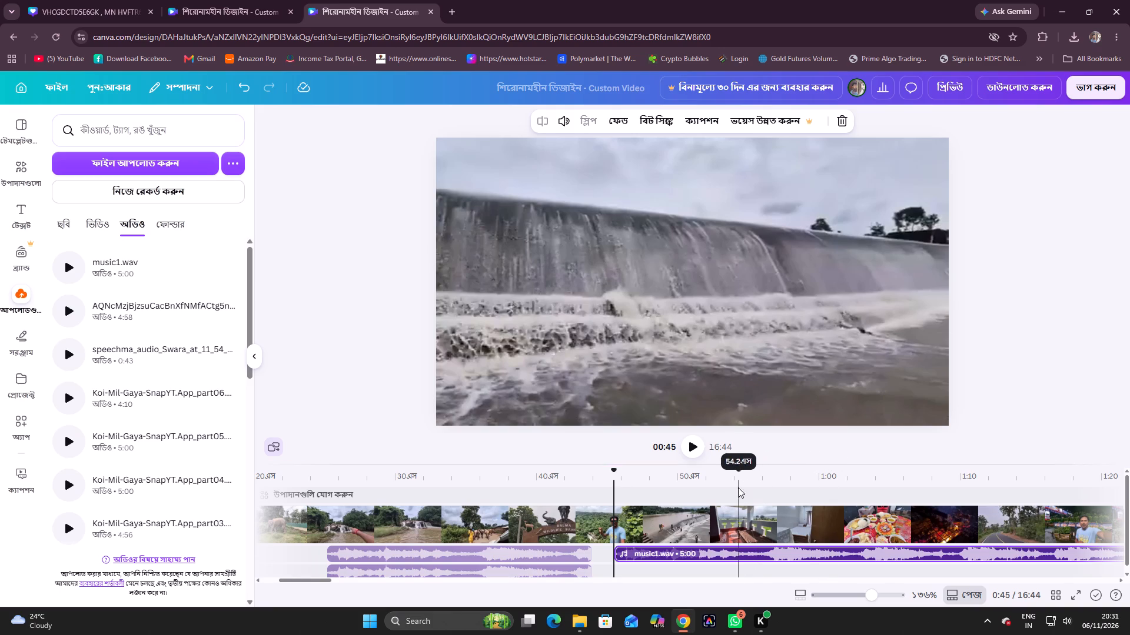
Preview the new music1.wav clip from about 45 s, and the overlapping 18.7 s clips from the forest road at about 25 s.
{"action": "left_click", "coordinate": [694, 449]}
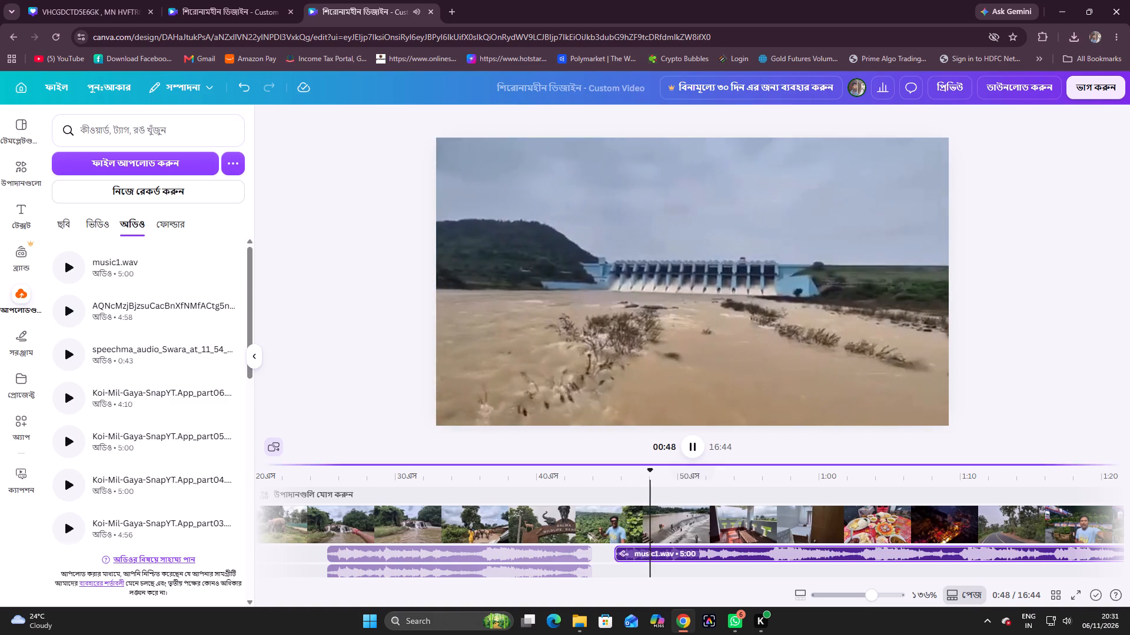
{"action": "left_click_drag", "start_coordinate": [658, 471], "coordinate": [488, 512]}
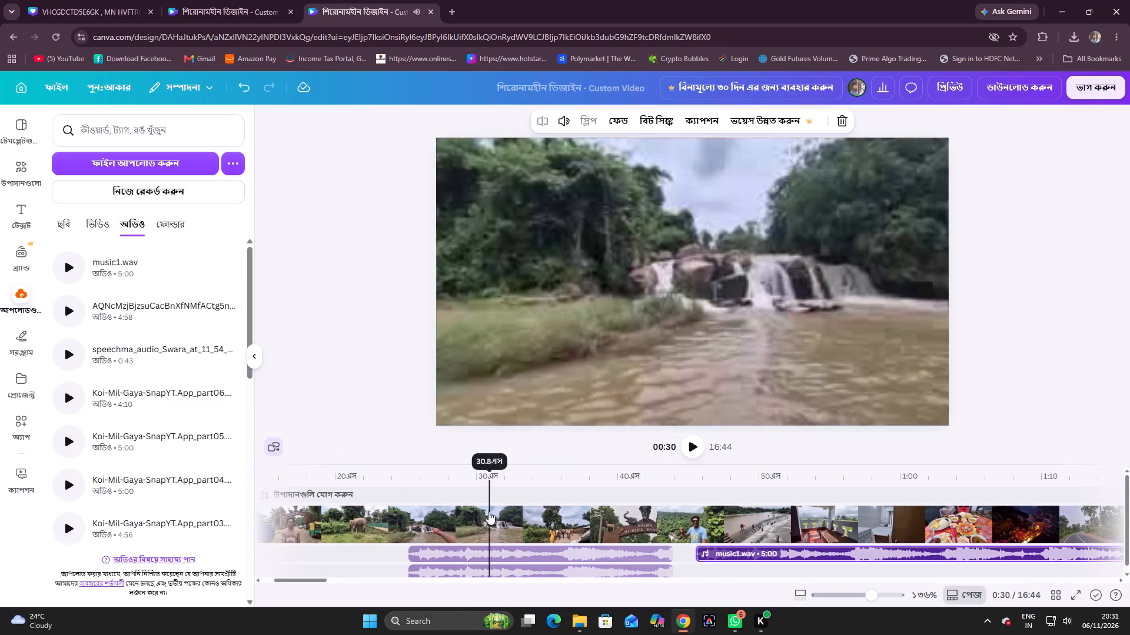
{"action": "left_click_drag", "start_coordinate": [488, 512], "coordinate": [417, 522]}
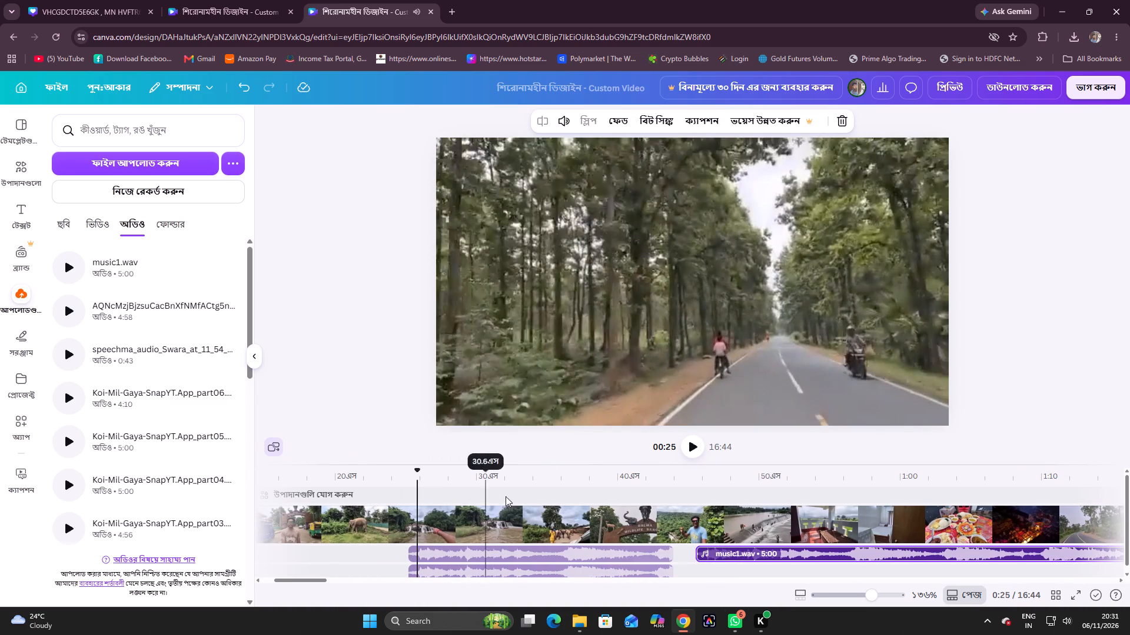
{"action": "left_click", "coordinate": [578, 548]}
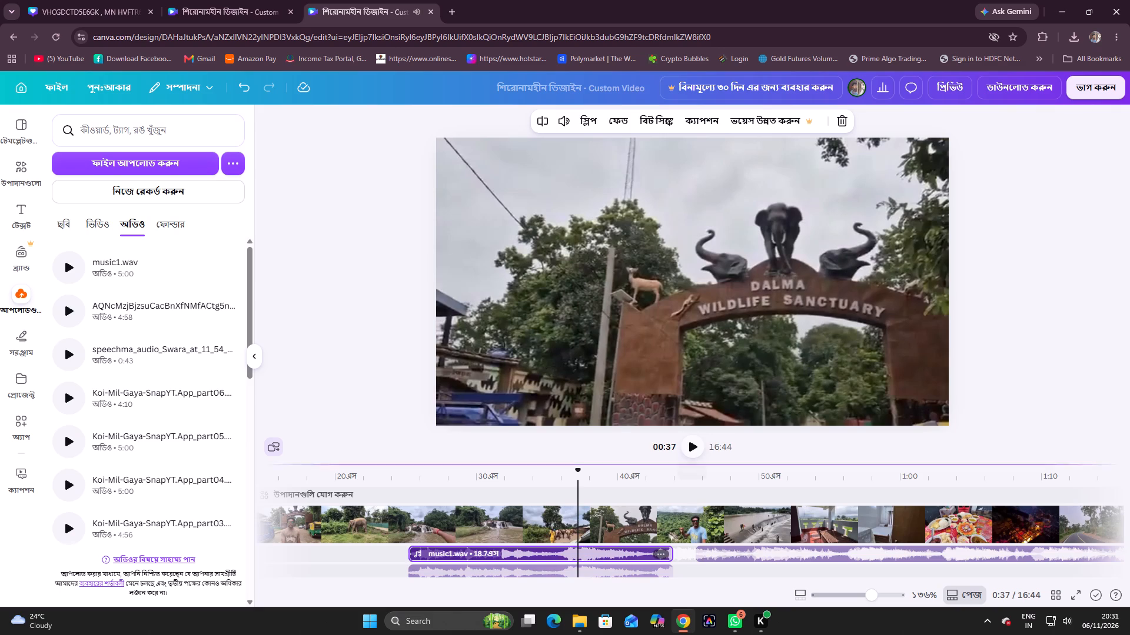
{"action": "left_click_drag", "start_coordinate": [578, 470], "coordinate": [409, 506]}
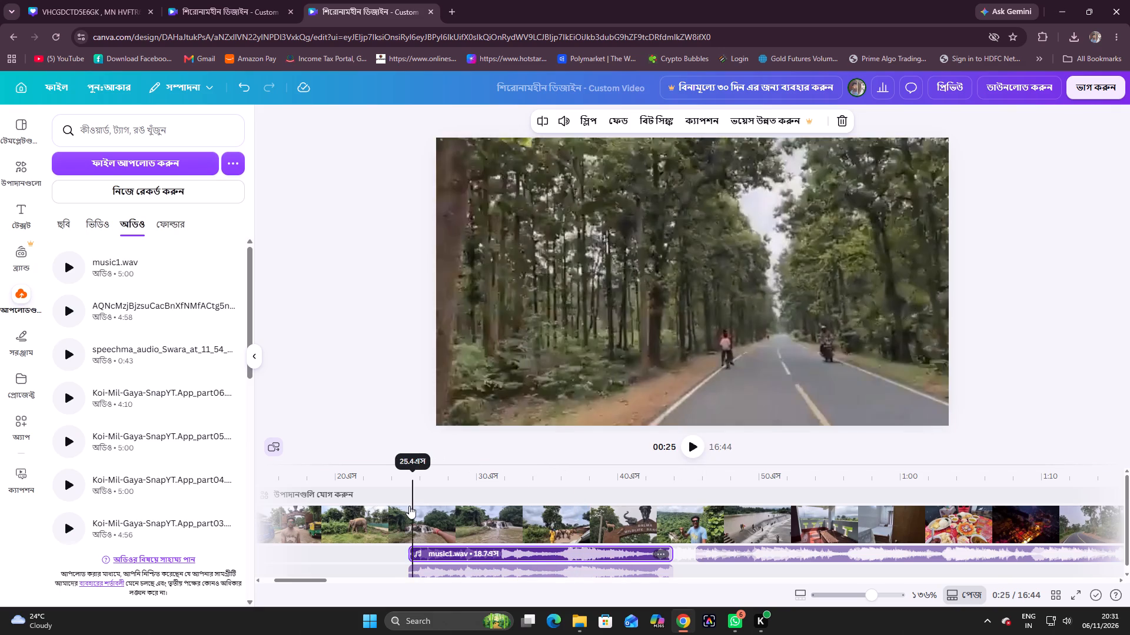
{"action": "left_click_drag", "start_coordinate": [409, 506], "coordinate": [411, 507]}
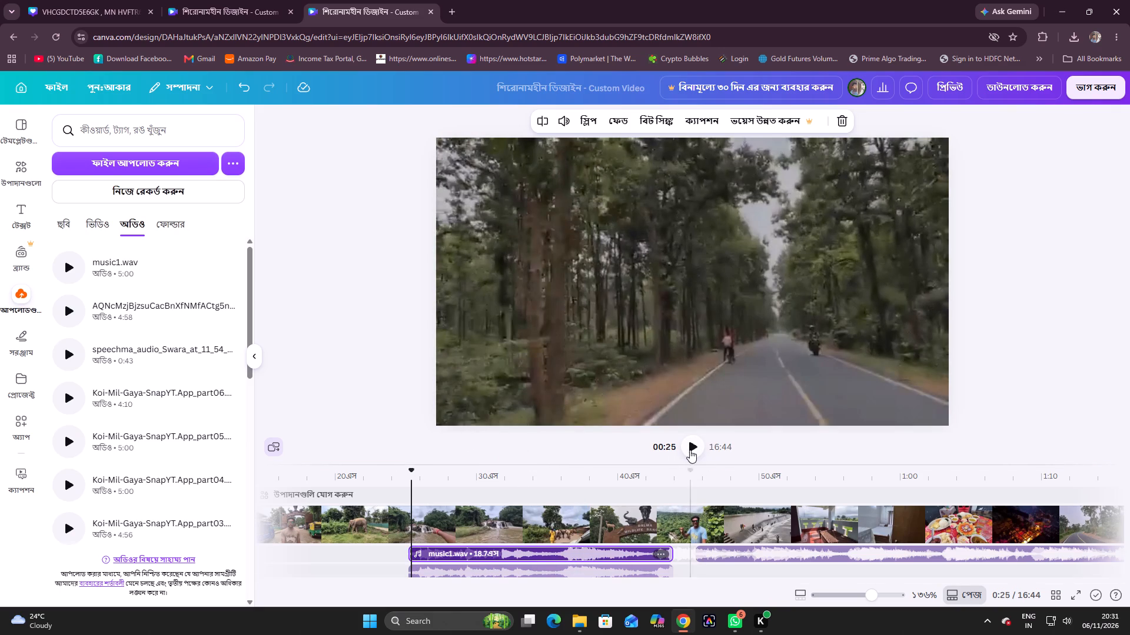
{"action": "left_click", "coordinate": [690, 447]}
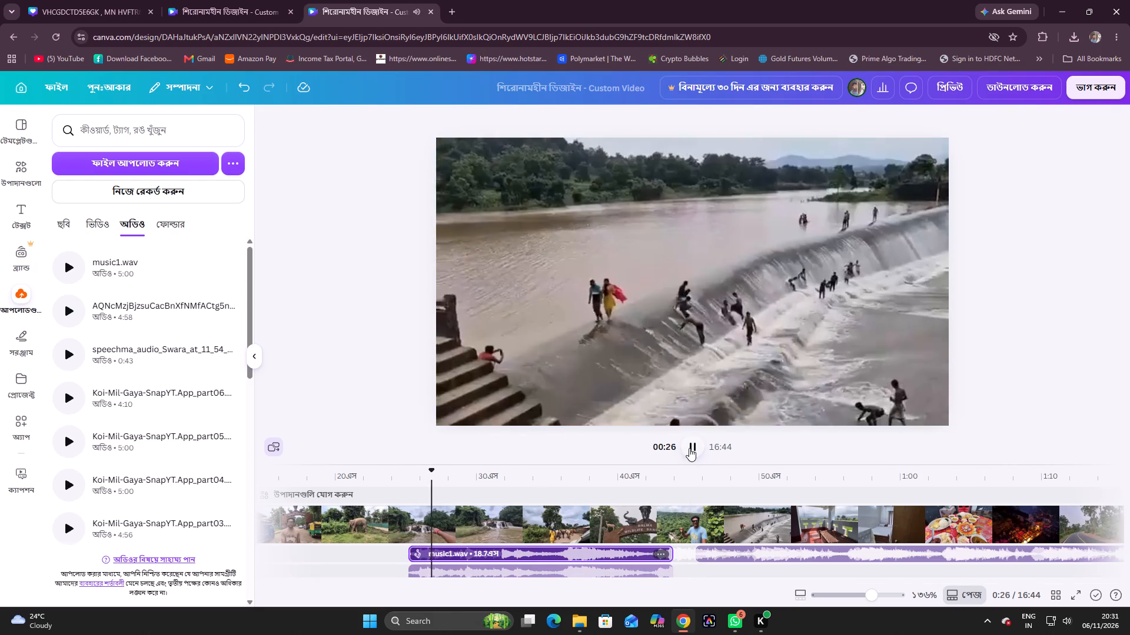
{"action": "left_click", "coordinate": [689, 448]}
Play from the start of the first music1.wav clip at about 5 s, and return the playhead to that clip's end, just before 10 s.
{"action": "left_click_drag", "start_coordinate": [436, 471], "coordinate": [364, 482]}
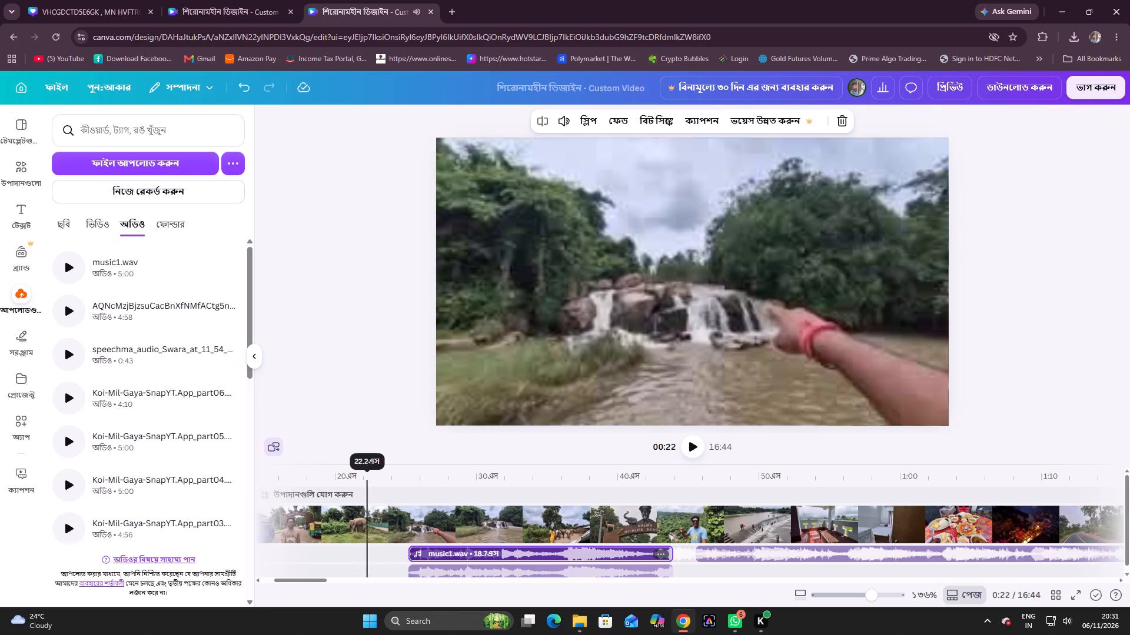
{"action": "left_click_drag", "start_coordinate": [364, 482], "coordinate": [349, 506]}
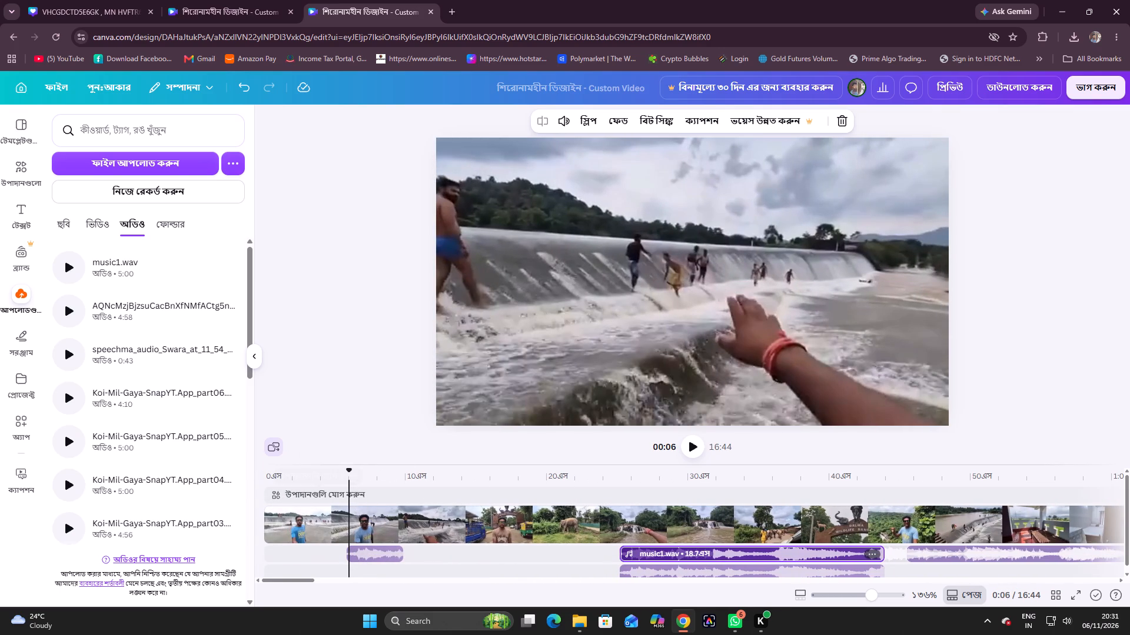
{"action": "left_click", "coordinate": [351, 470]}
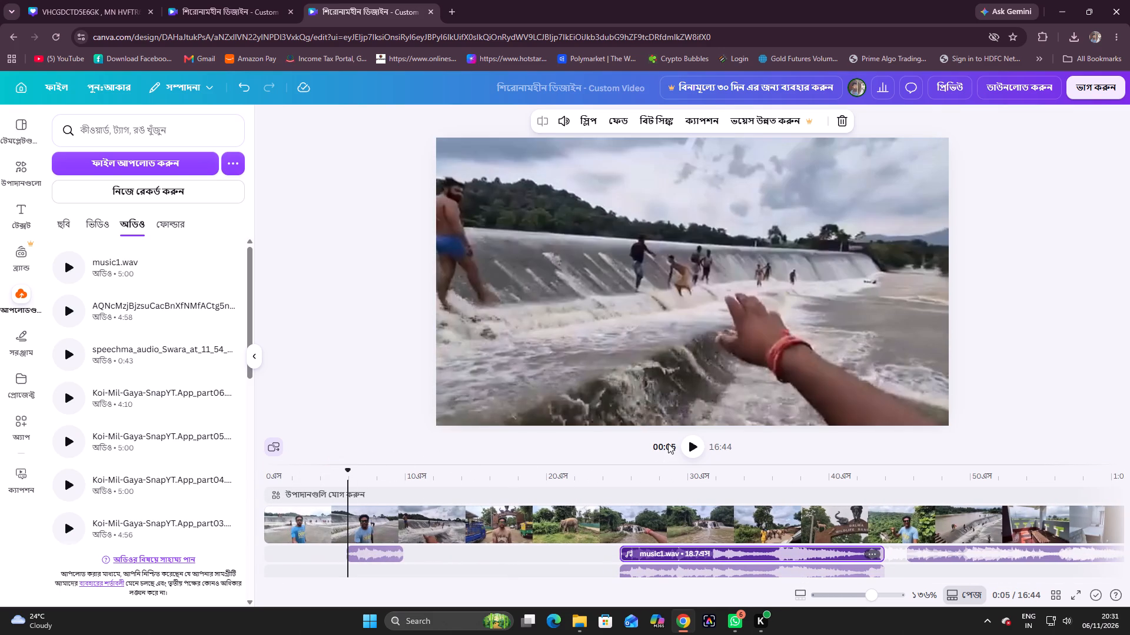
{"action": "left_click", "coordinate": [699, 446]}
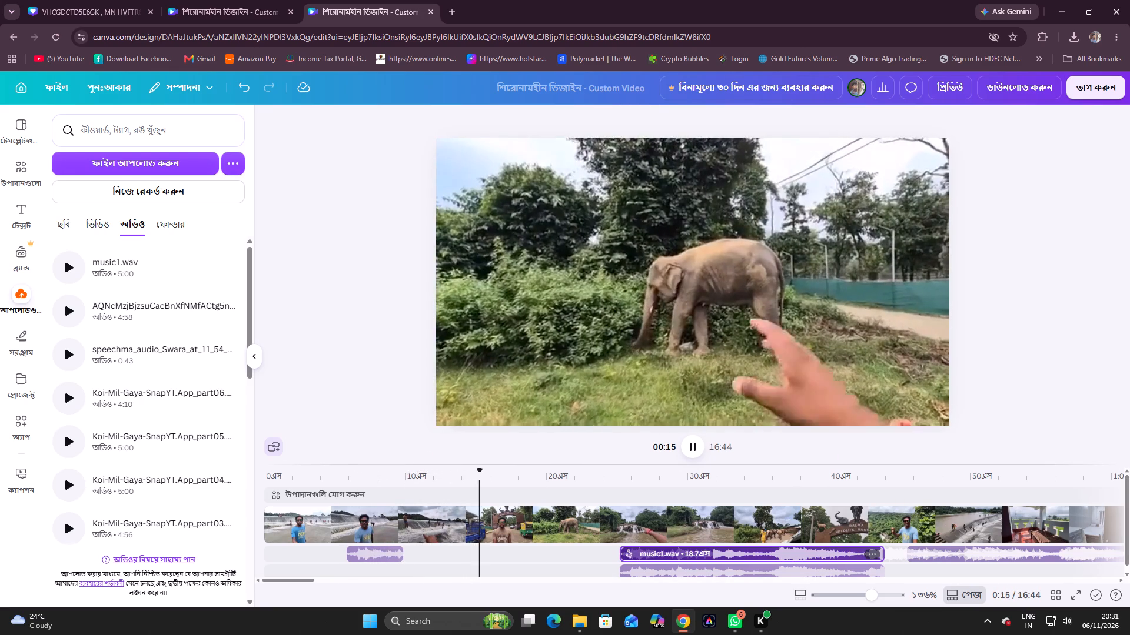
{"action": "left_click_drag", "start_coordinate": [486, 469], "coordinate": [408, 481]}
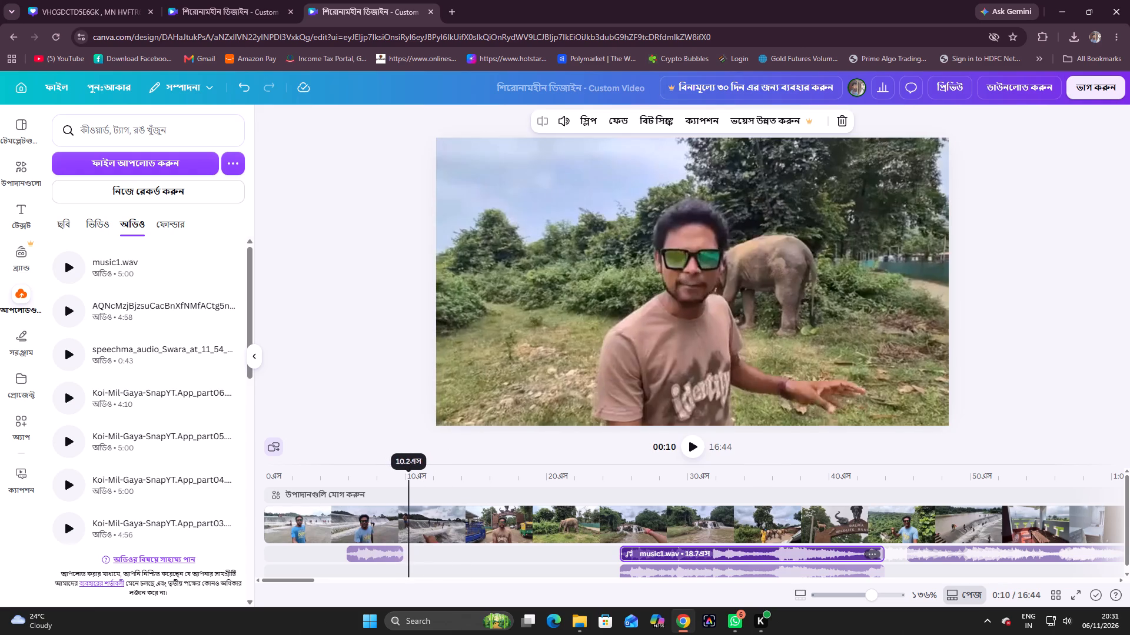
{"action": "left_click_drag", "start_coordinate": [408, 481], "coordinate": [403, 482]}
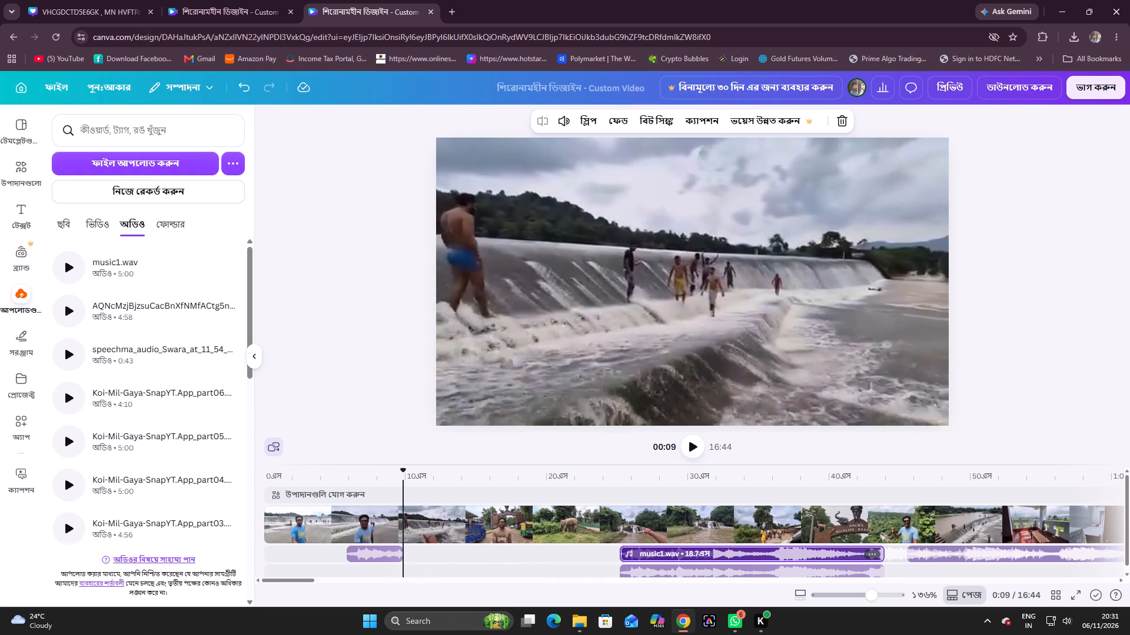